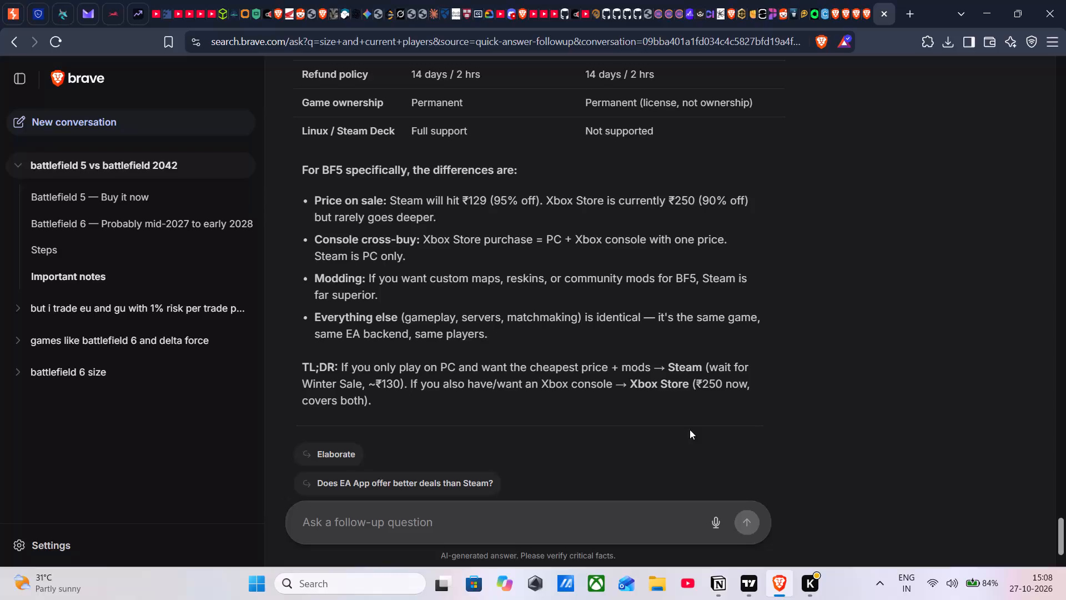
# Switch to the StrategyTune backtesting chart and display it full screen.
pyautogui.click(138, 14)
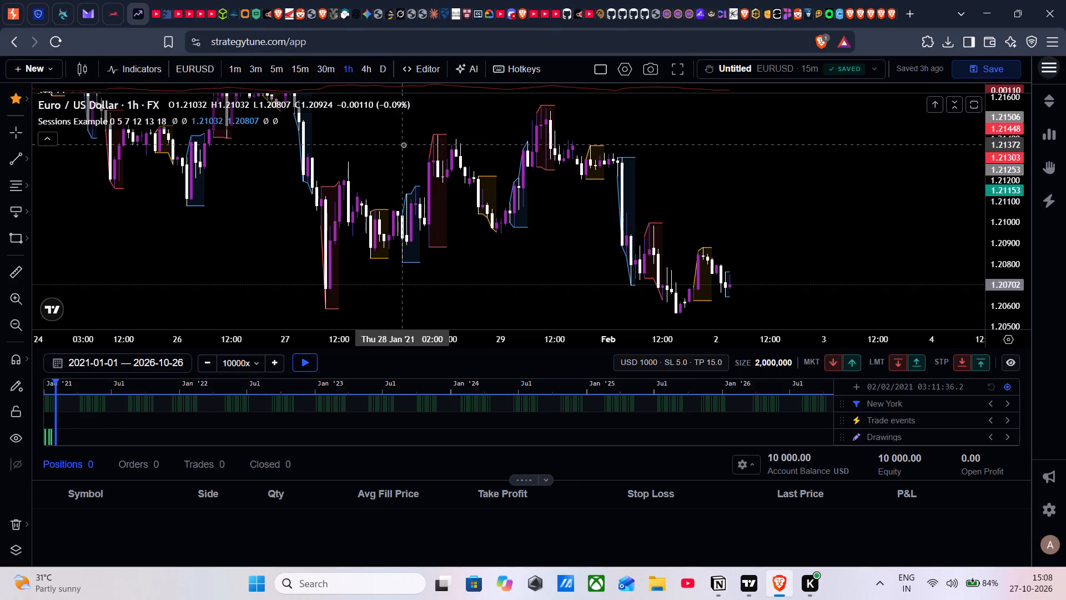
pyautogui.click(670, 64)
pyautogui.moveTo(727, 221); pyautogui.dragTo(707, 213)
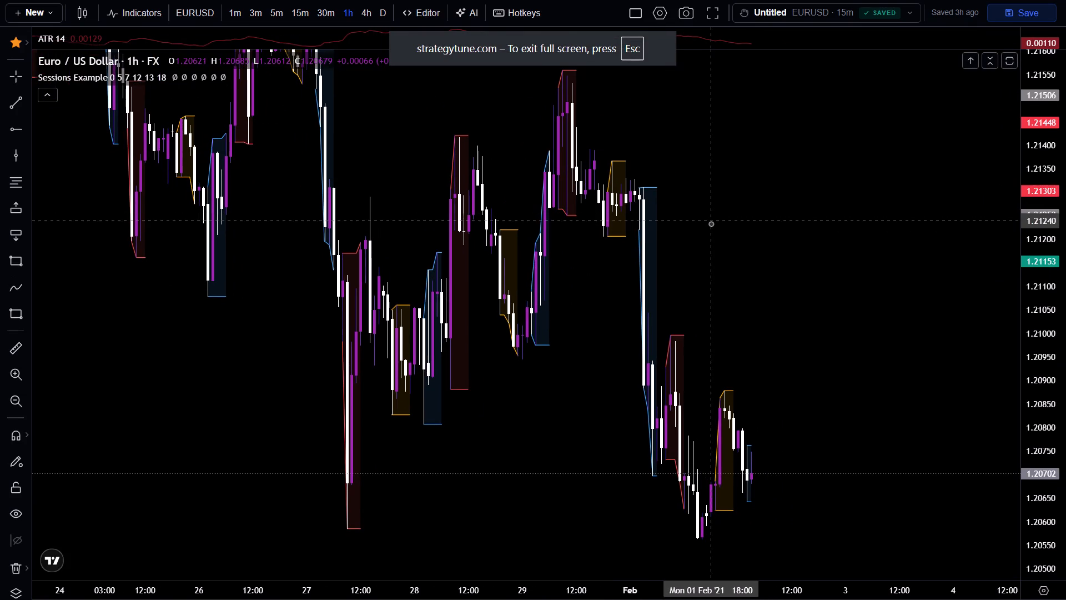
# Replay the EURUSD 1h chart forward and pause it in the early session of February 3, 2021.
pyautogui.press('space')
pyautogui.moveTo(811, 384); pyautogui.dragTo(757, 111)
pyautogui.moveTo(1065, 251); pyautogui.dragTo(1065, 294)
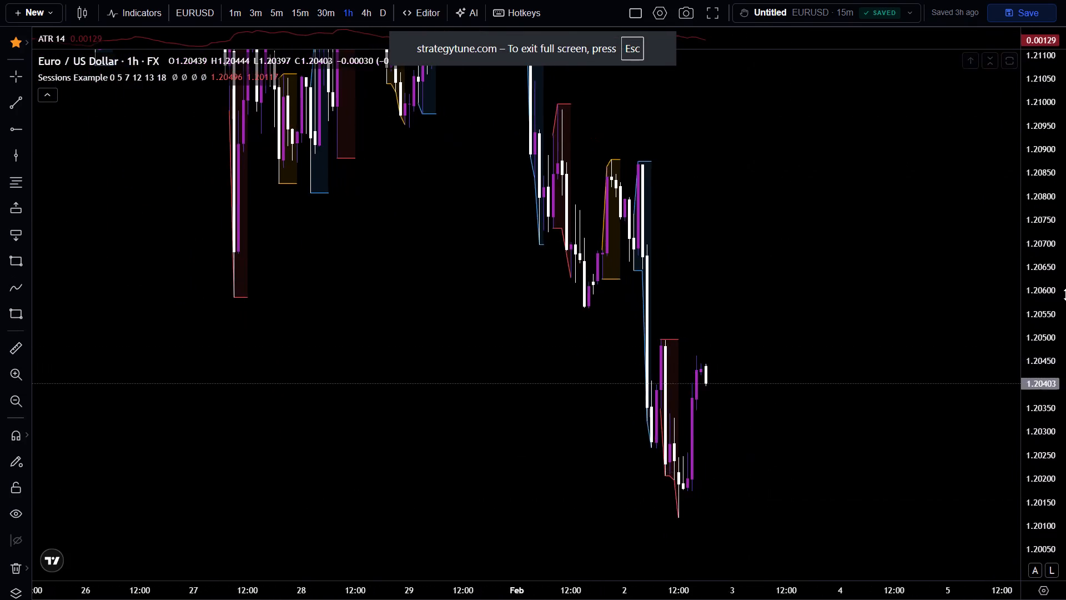
pyautogui.moveTo(1065, 294); pyautogui.dragTo(1059, 446)
pyautogui.press('space')
pyautogui.moveTo(1065, 412); pyautogui.dragTo(1020, 199)
pyautogui.moveTo(976, 318); pyautogui.dragTo(981, 277)
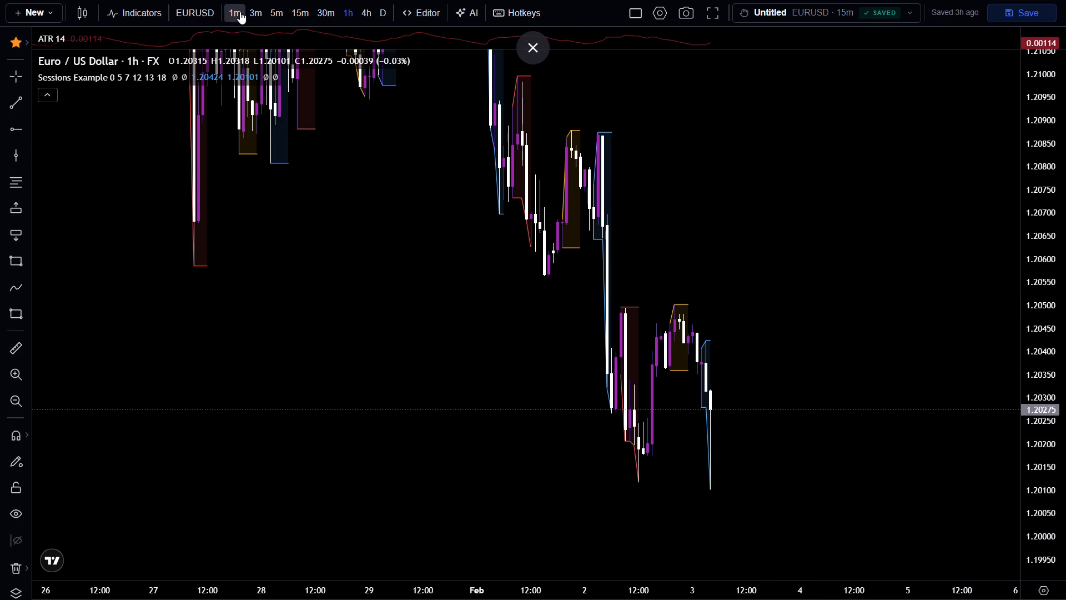
# Switch the chart to the 3-minute timeframe and examine price action around the February 3, 2021 sessions.
pyautogui.click(257, 11)
pyautogui.scroll(-6, 330, 157)
pyautogui.scroll(-4, 443, 175)
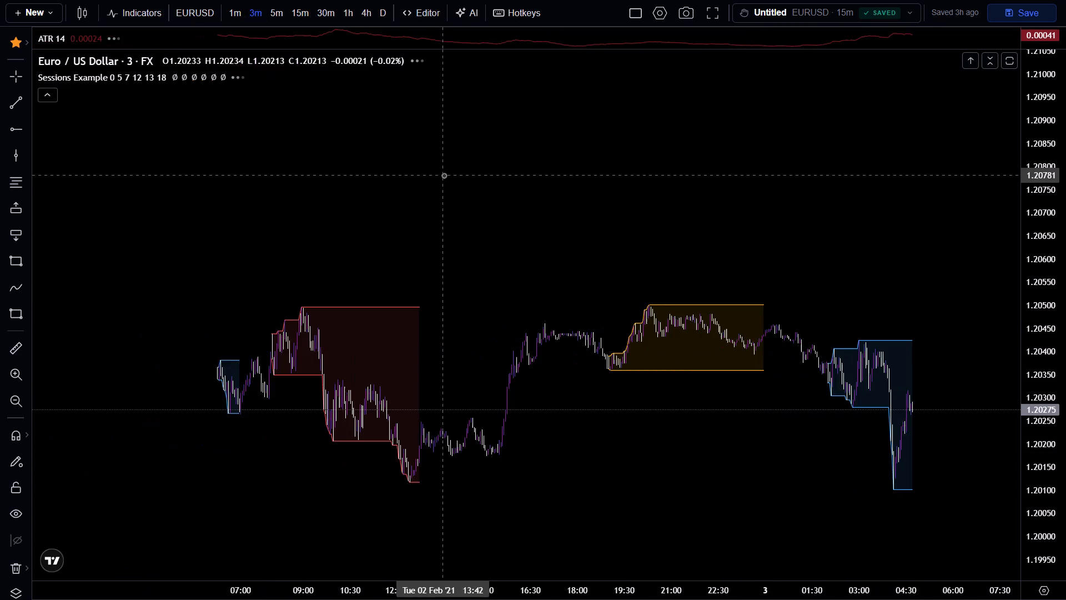
pyautogui.moveTo(1065, 383); pyautogui.dragTo(1065, 7)
pyautogui.moveTo(1065, 283); pyautogui.dragTo(1059, 41)
pyautogui.scroll(5, 968, 300)
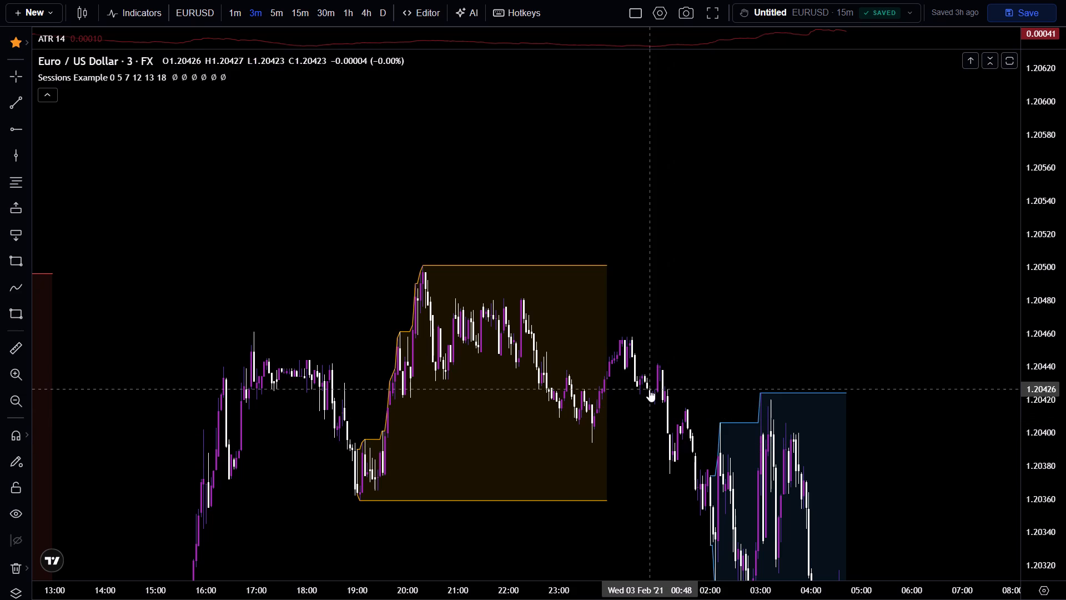
# In Notion, add a new entry to the EURUSD backtest trades database dated February 3, 2021, and copy that date.
pyautogui.click(587, 357)
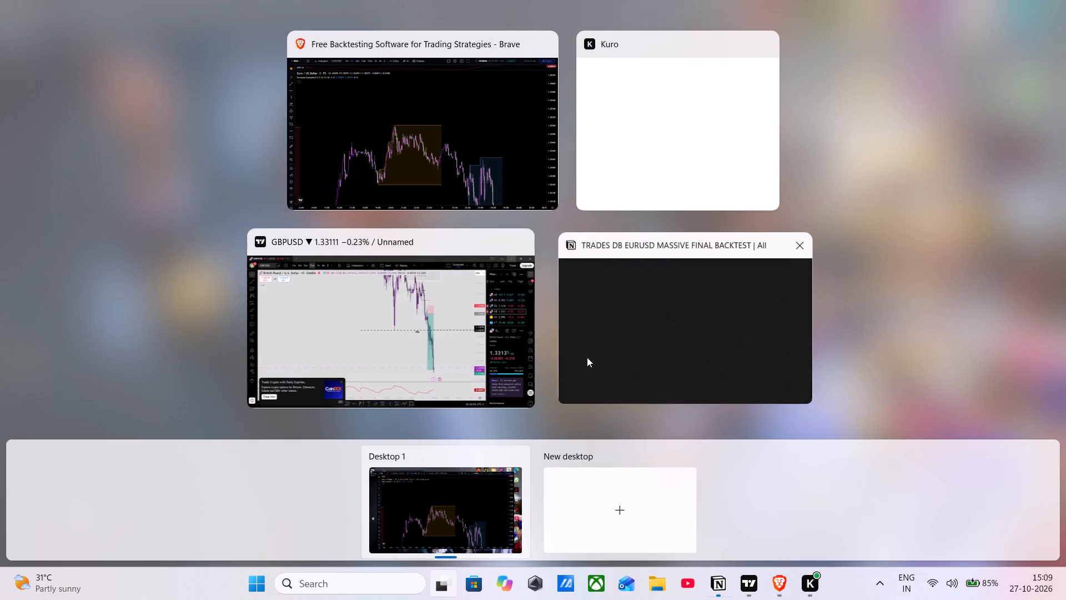
pyautogui.scroll(-13, 531, 400)
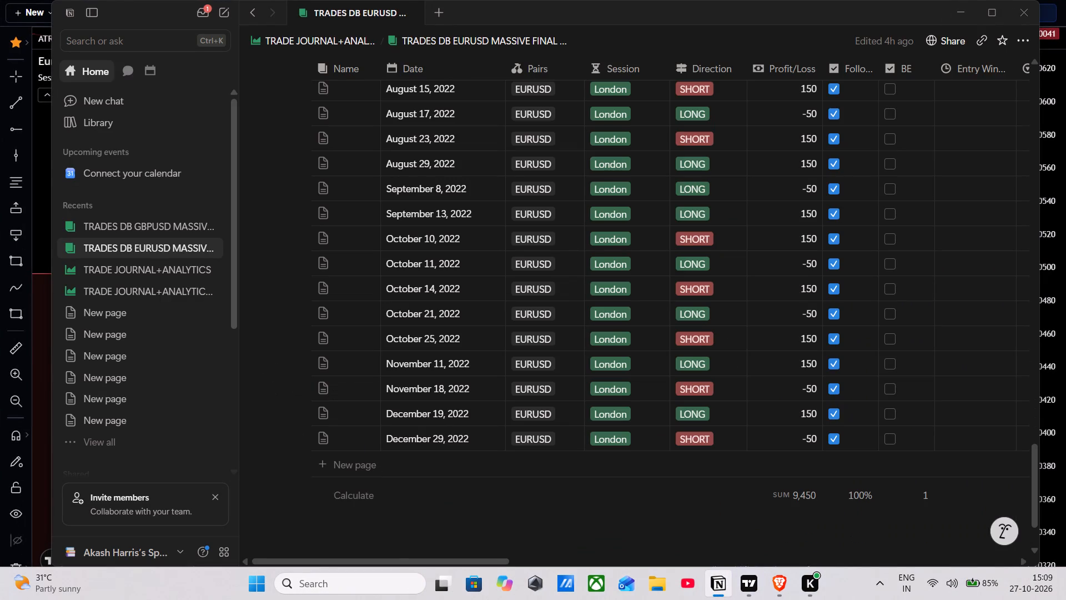
pyautogui.click(360, 467)
pyautogui.click(369, 517)
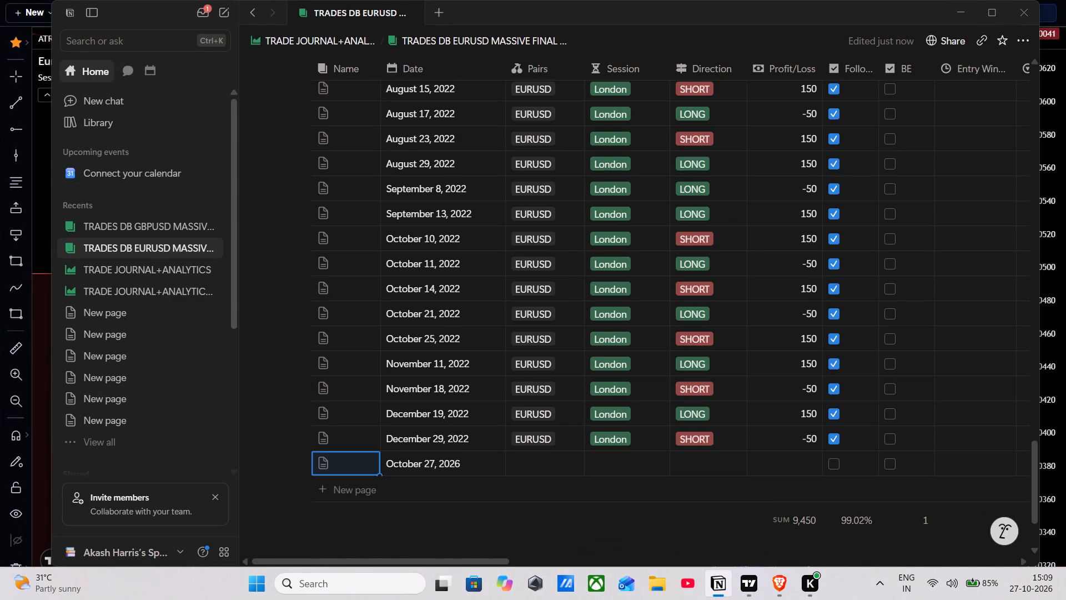
pyautogui.click(418, 474)
pyautogui.hotkey('ctrl', 'v')
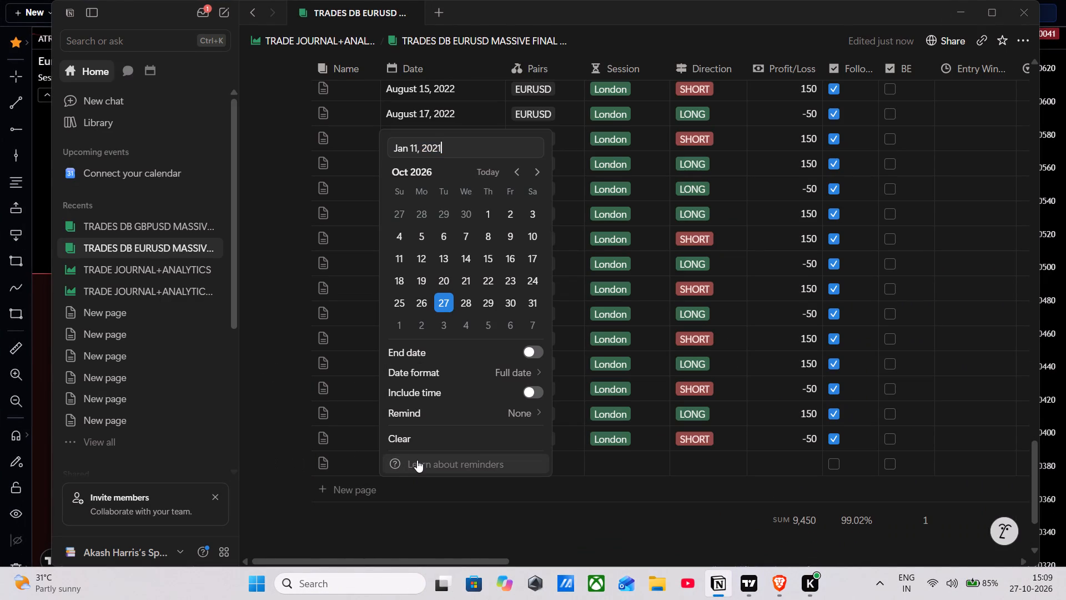
pyautogui.press('Return')
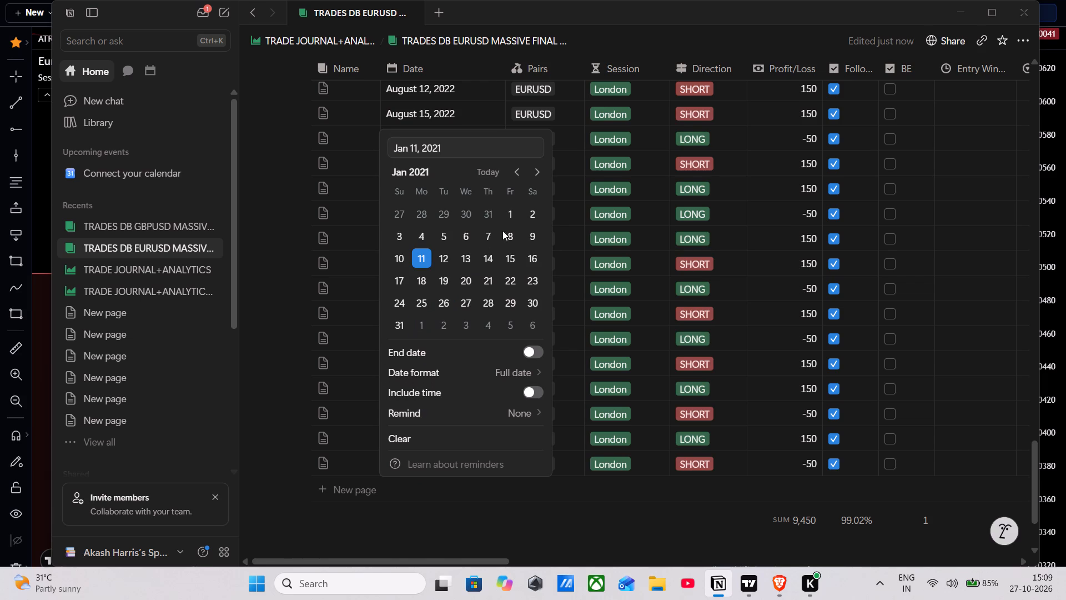
pyautogui.click(533, 165)
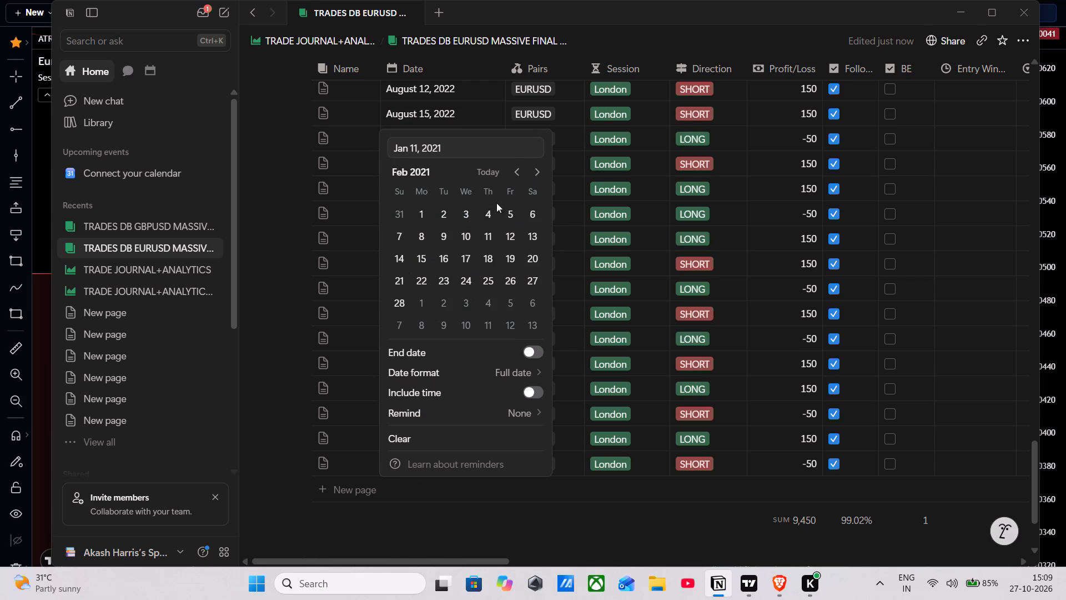
pyautogui.click(464, 212)
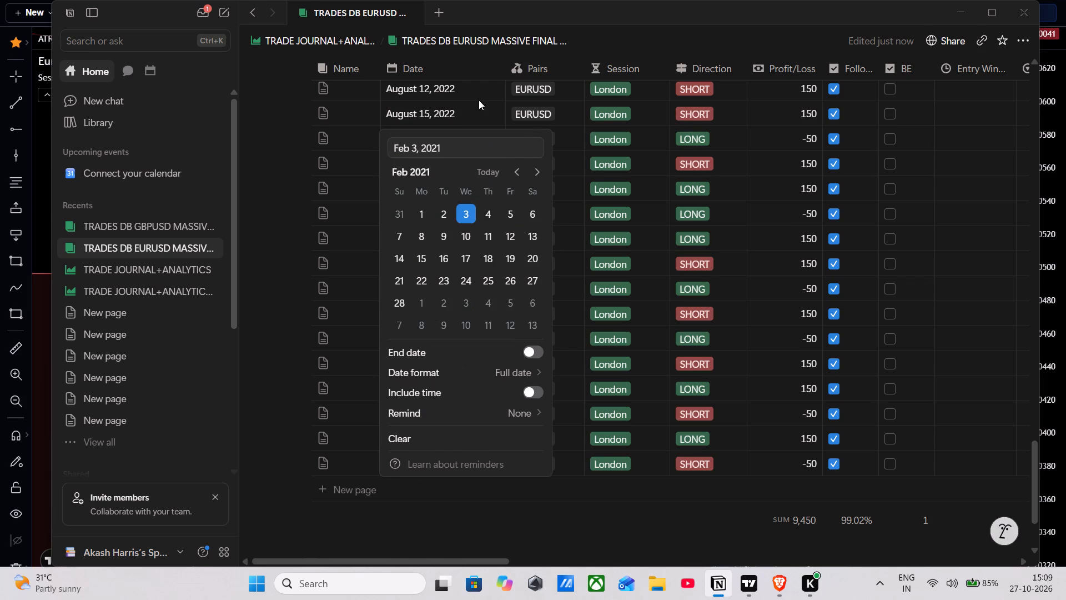
pyautogui.moveTo(469, 151); pyautogui.dragTo(359, 149)
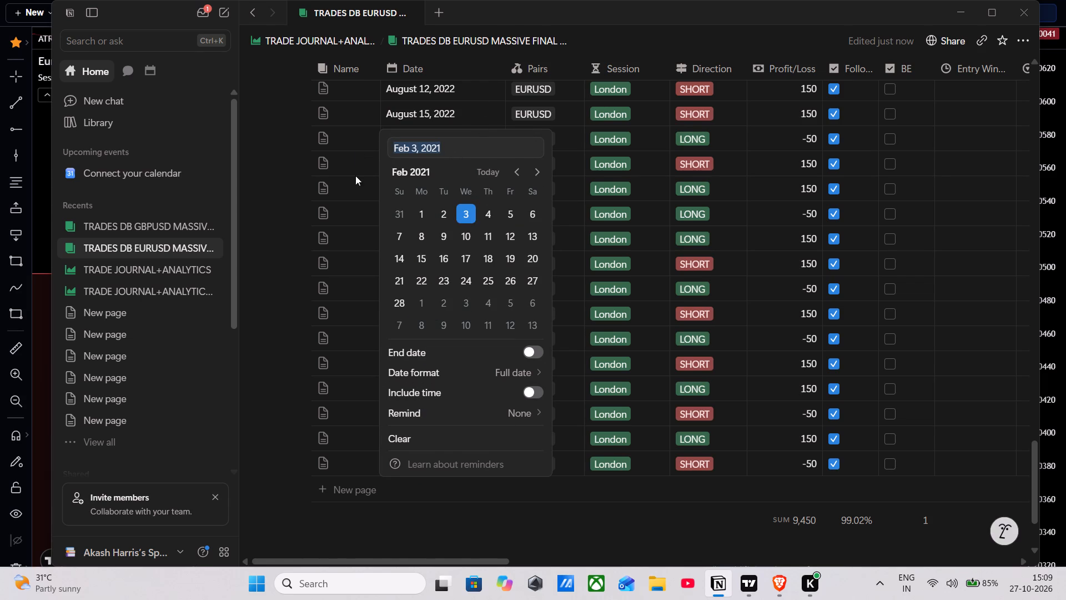
pyautogui.hotkey('ctrl', 'c')
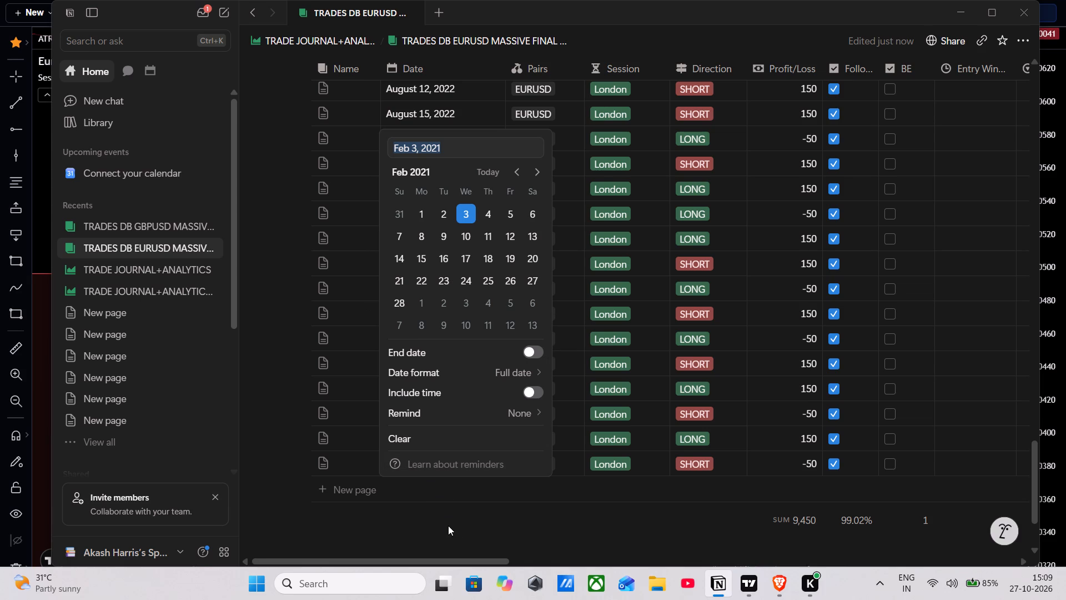
pyautogui.click(443, 522)
# Fill in the February 3, 2021 entry: pair EURUSD, session London, direction SHORT, profit/loss 150, and the followed checkbox ticked.
pyautogui.scroll(5, 438, 308)
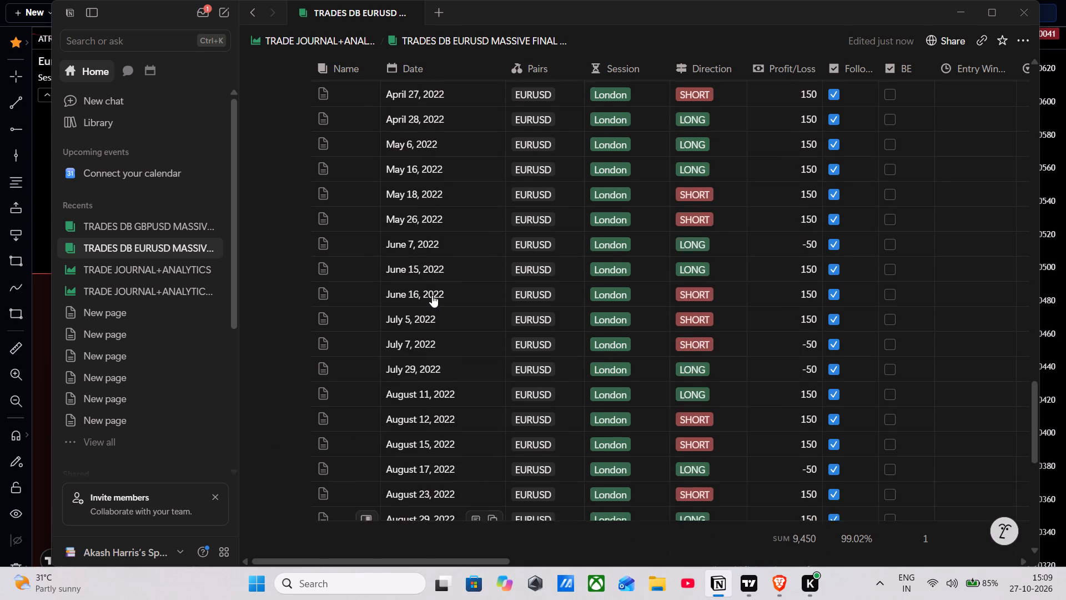
pyautogui.scroll(13, 428, 293)
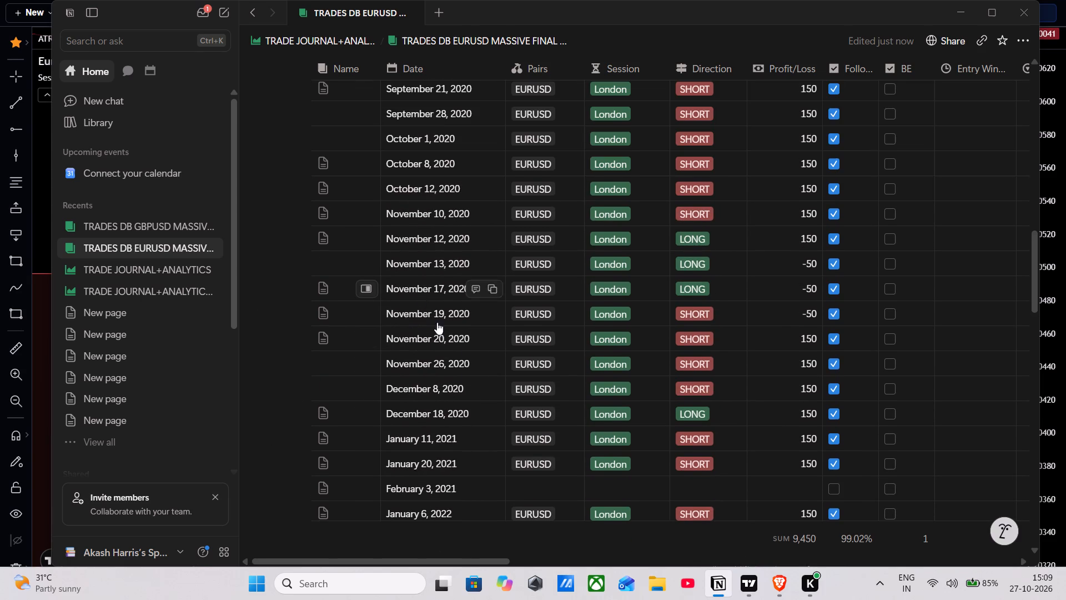
pyautogui.scroll(-1, 485, 491)
pyautogui.click(549, 419)
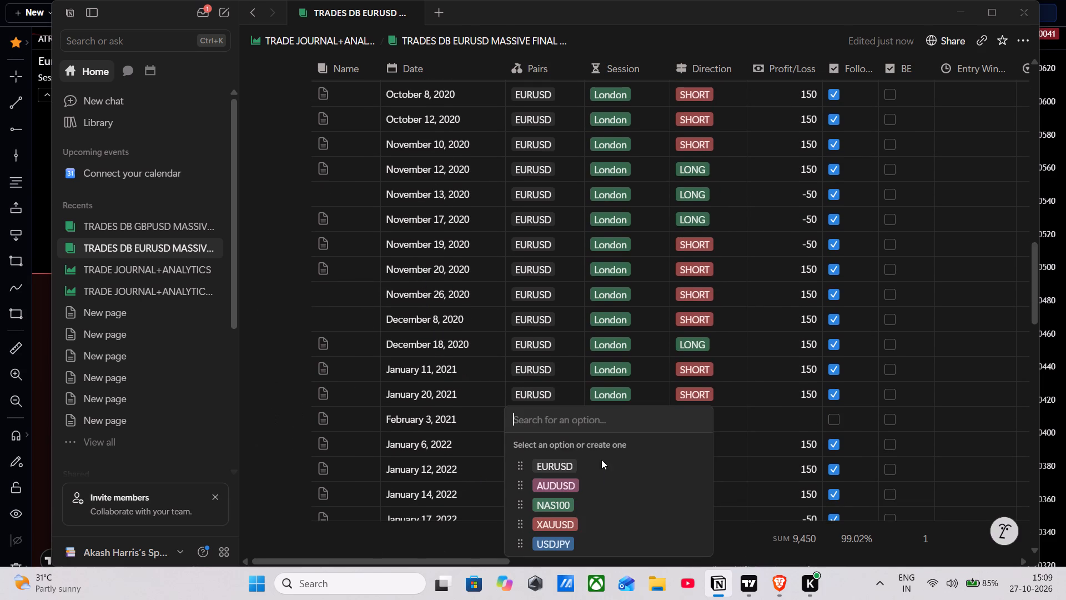
pyautogui.click(595, 469)
pyautogui.moveTo(613, 431); pyautogui.dragTo(613, 437)
pyautogui.click(615, 425)
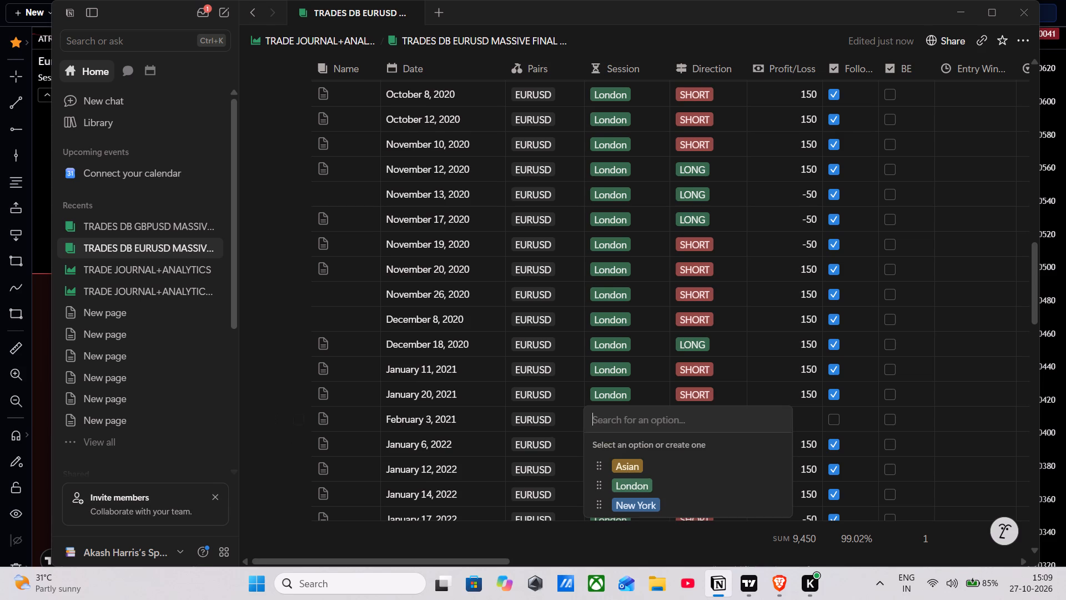
pyautogui.click(640, 479)
pyautogui.click(731, 417)
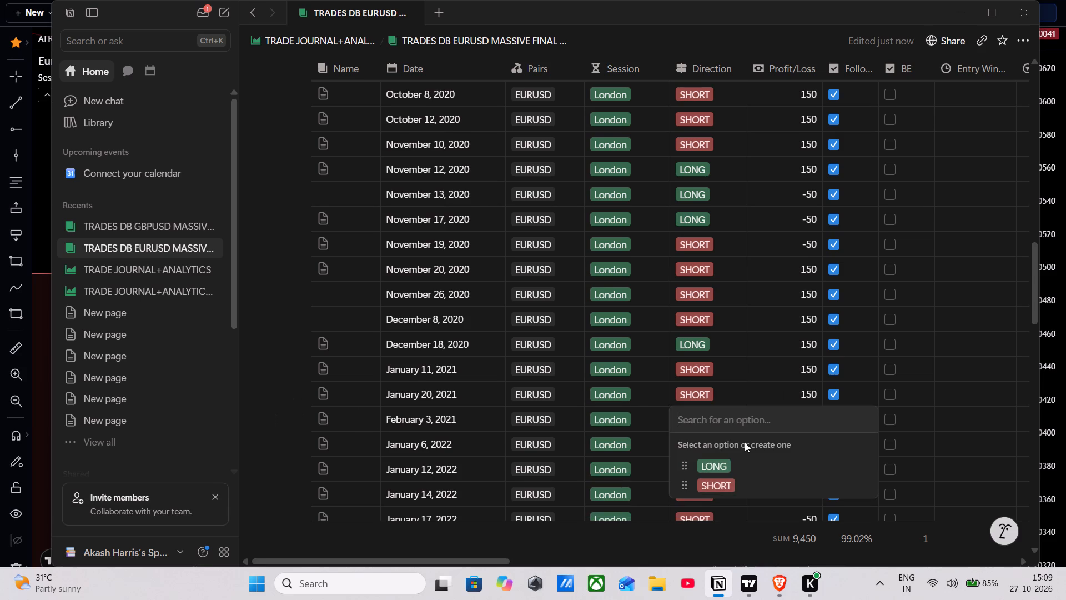
pyautogui.click(744, 479)
pyautogui.click(782, 411)
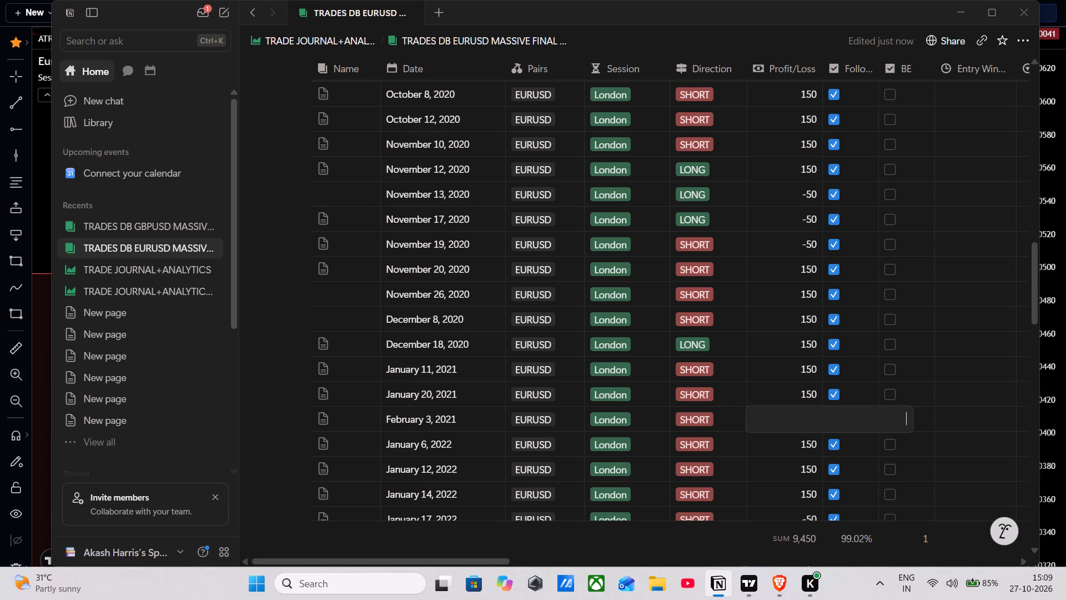
pyautogui.write('150')
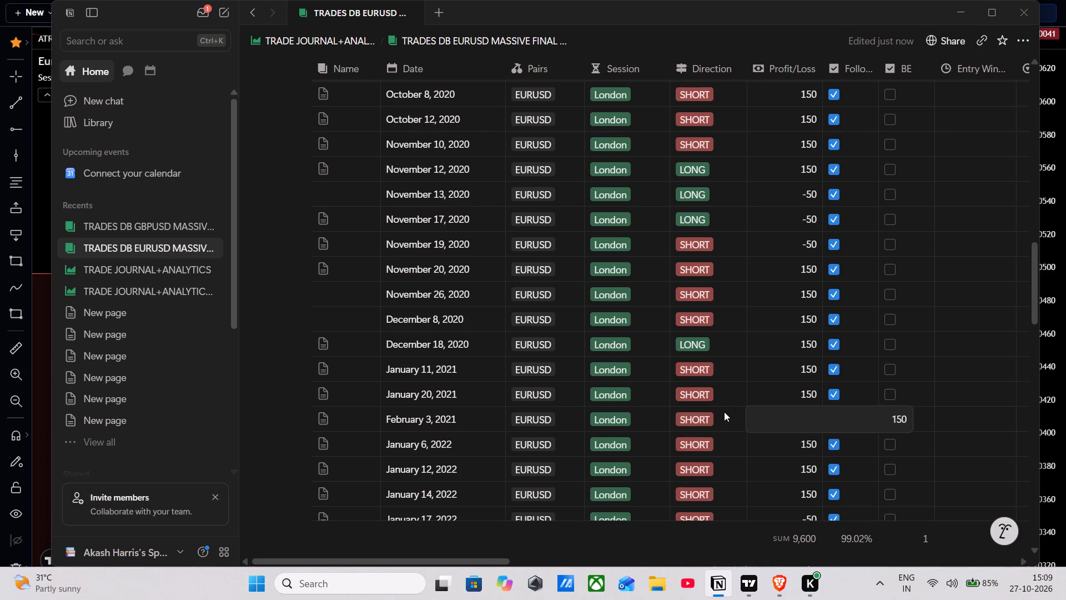
pyautogui.click(724, 412)
pyautogui.click(833, 414)
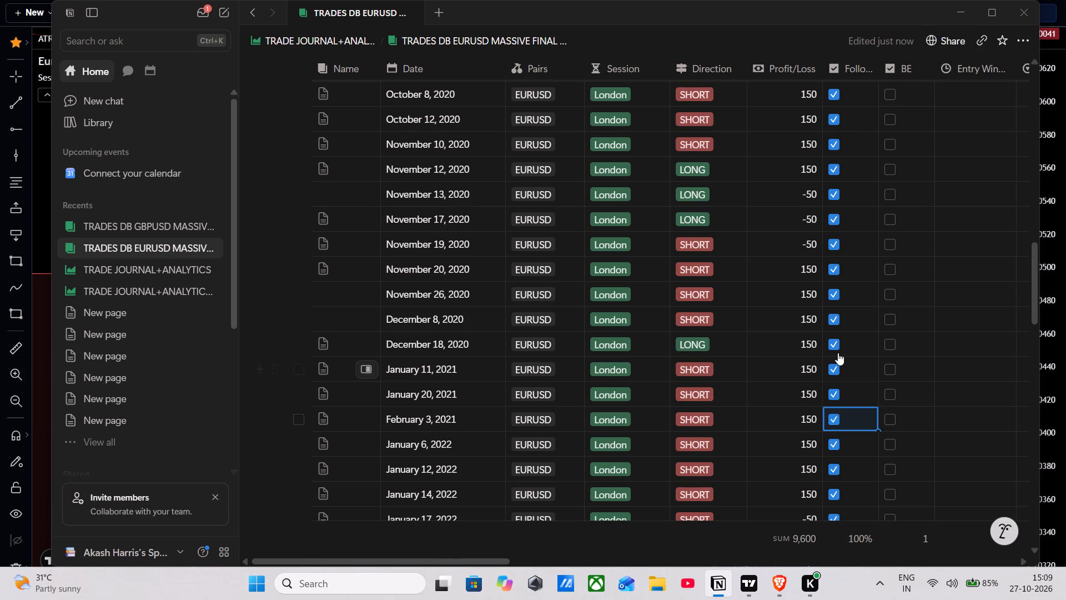
# Return to the backtesting chart in Brave, set it to 1h, and replay EURUSD forward to the early session of February 4, 2021.
pyautogui.click(962, 11)
pyautogui.click(347, 6)
pyautogui.moveTo(1065, 220); pyautogui.dragTo(1059, 495)
pyautogui.scroll(5, 855, 341)
pyautogui.press('space')
pyautogui.moveTo(1065, 306); pyautogui.dragTo(1065, 494)
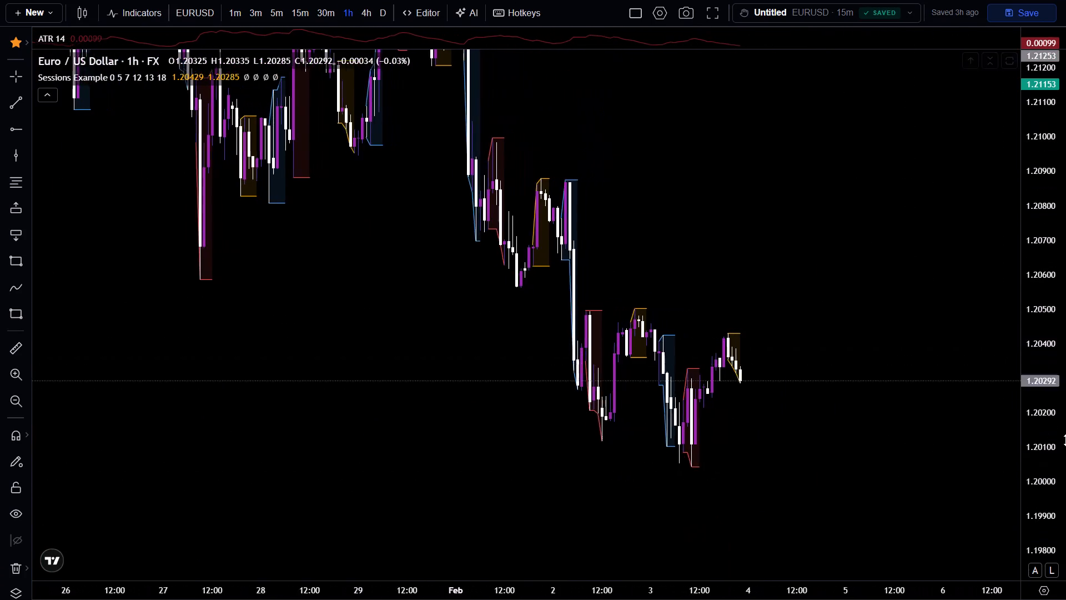
pyautogui.press('space')
pyautogui.moveTo(1065, 440); pyautogui.dragTo(1065, 259)
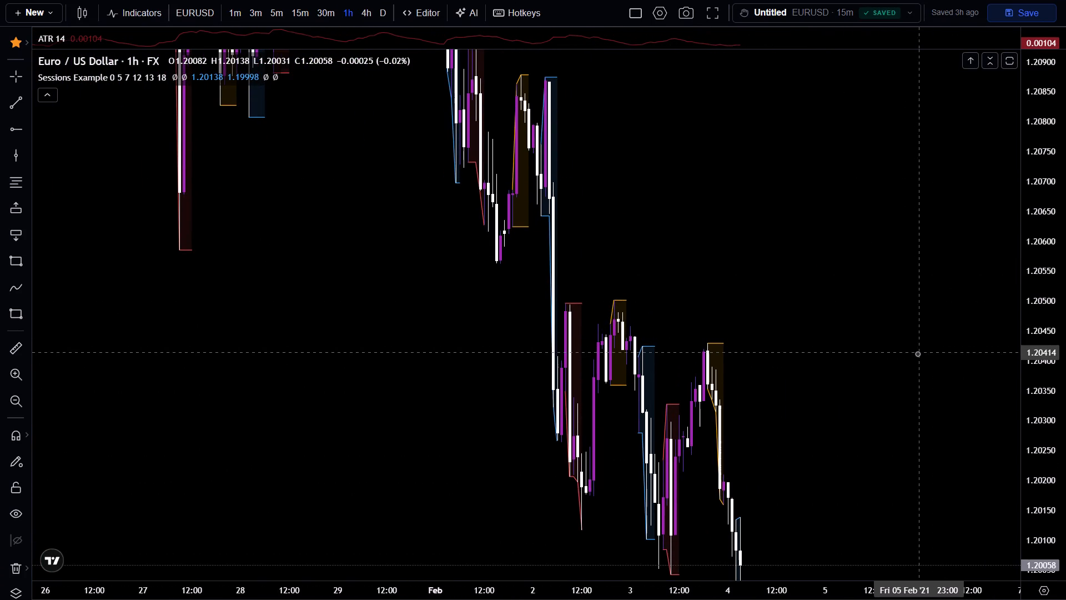
pyautogui.scroll(6, 917, 357)
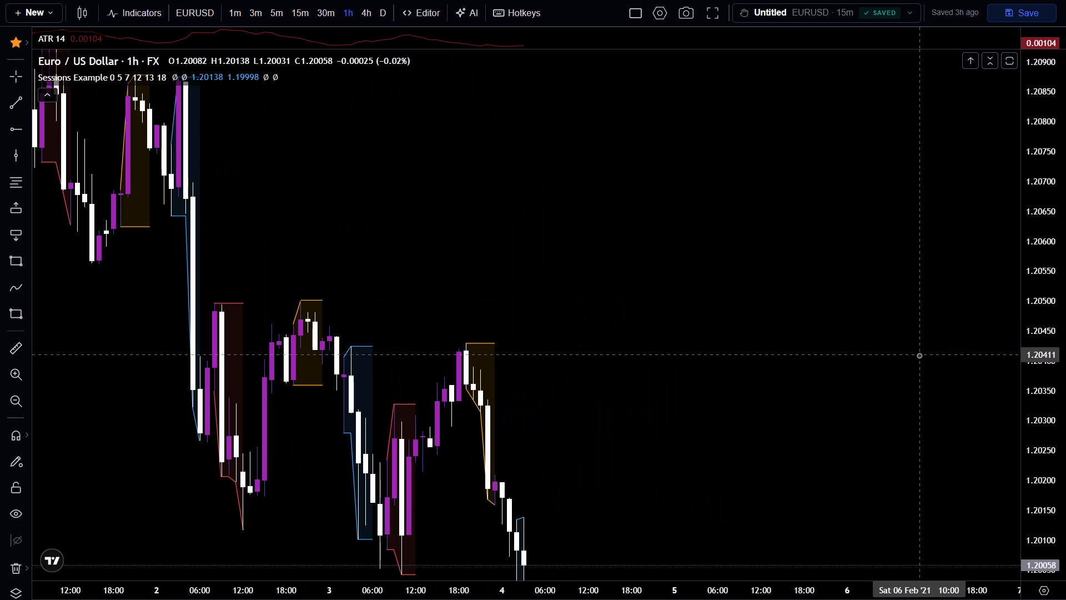
# Switch the chart to the 3-minute timeframe and examine price action leading into the February 4, 2021 session.
pyautogui.click(252, 16)
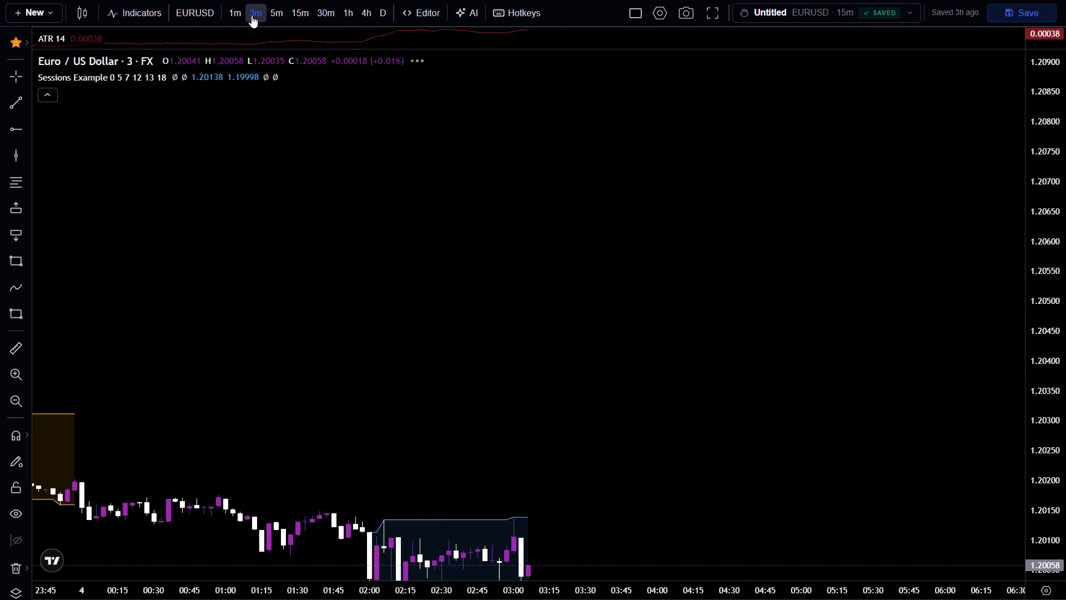
pyautogui.scroll(-7, 264, 61)
pyautogui.scroll(-6, 484, 246)
pyautogui.moveTo(1065, 344); pyautogui.dragTo(1065, 17)
pyautogui.moveTo(967, 292); pyautogui.dragTo(917, 43)
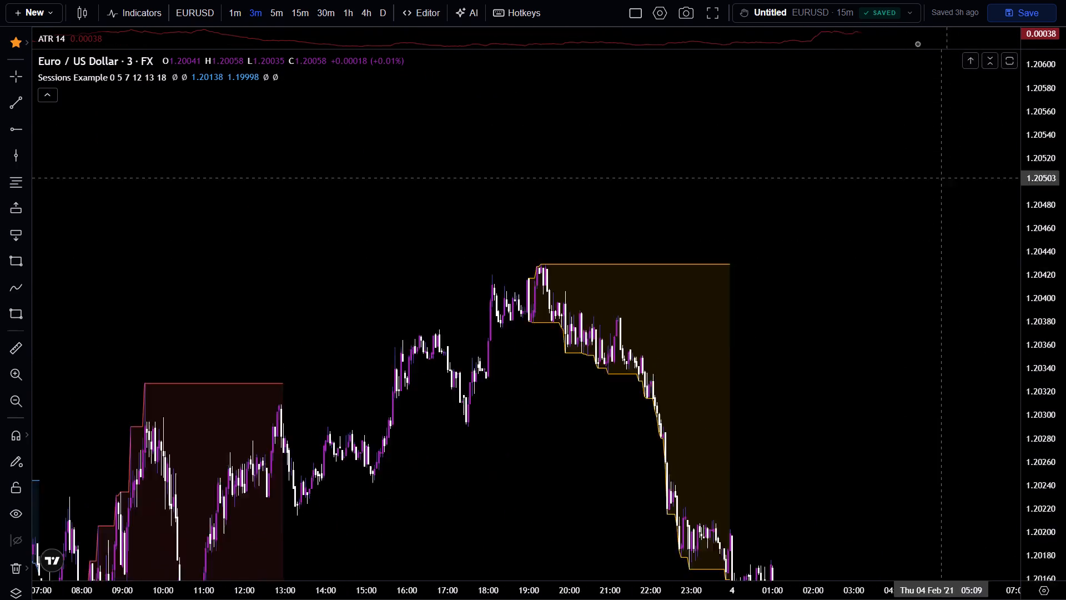
pyautogui.moveTo(917, 43); pyautogui.dragTo(912, 0)
pyautogui.moveTo(861, 282); pyautogui.dragTo(861, 126)
pyautogui.scroll(6, 891, 221)
pyautogui.moveTo(1065, 370); pyautogui.dragTo(1012, 36)
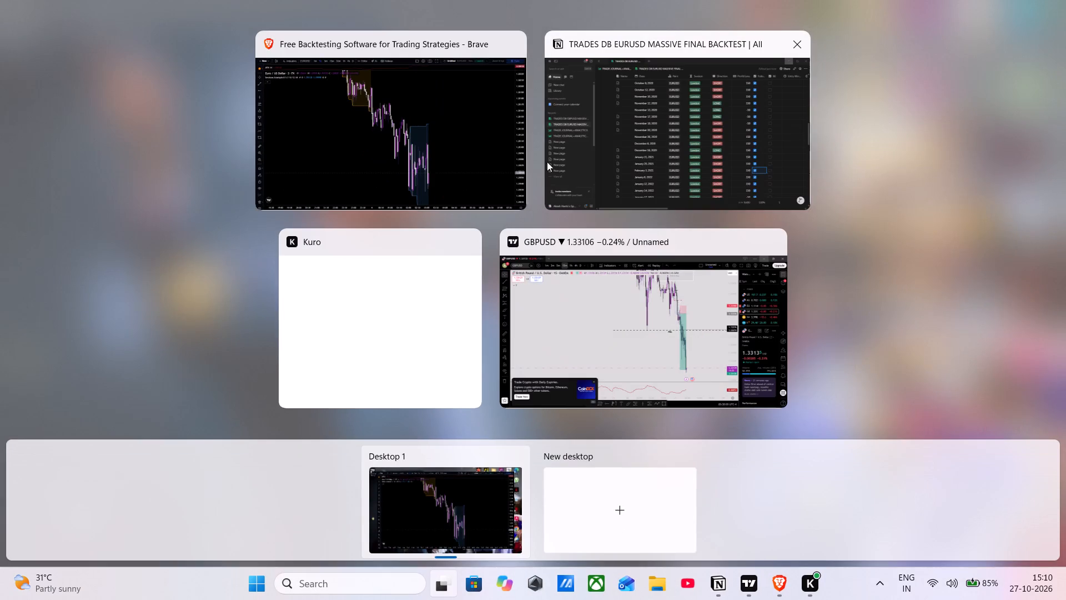
# In Notion, add another entry to the EURUSD backtest trades database dated February 4, 2021.
pyautogui.click(554, 149)
pyautogui.scroll(-6, 546, 217)
pyautogui.scroll(-14, 509, 292)
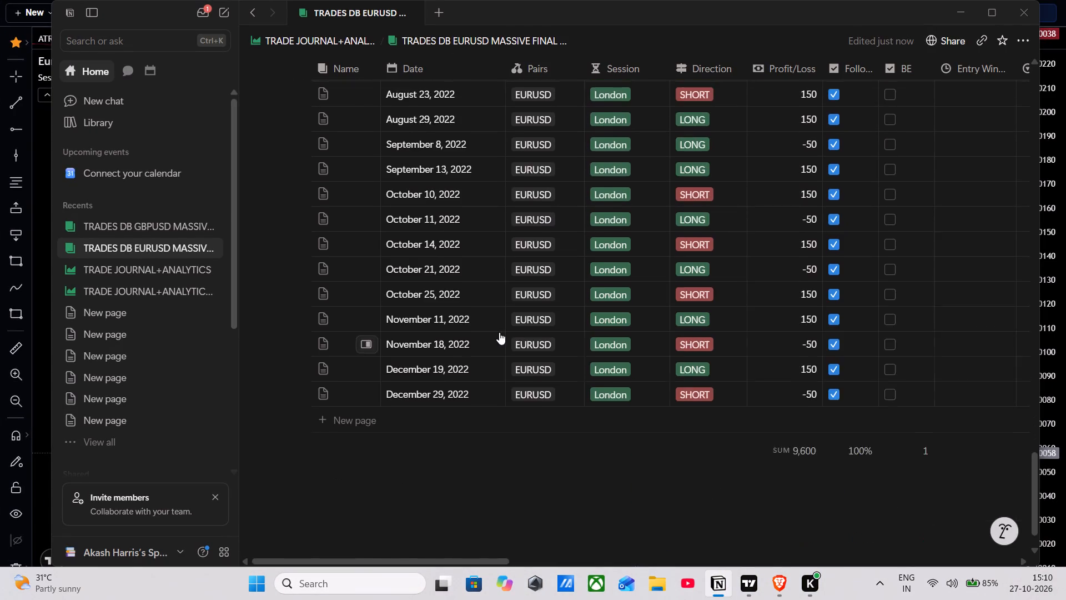
pyautogui.scroll(-6, 499, 332)
pyautogui.click(374, 373)
pyautogui.click(418, 431)
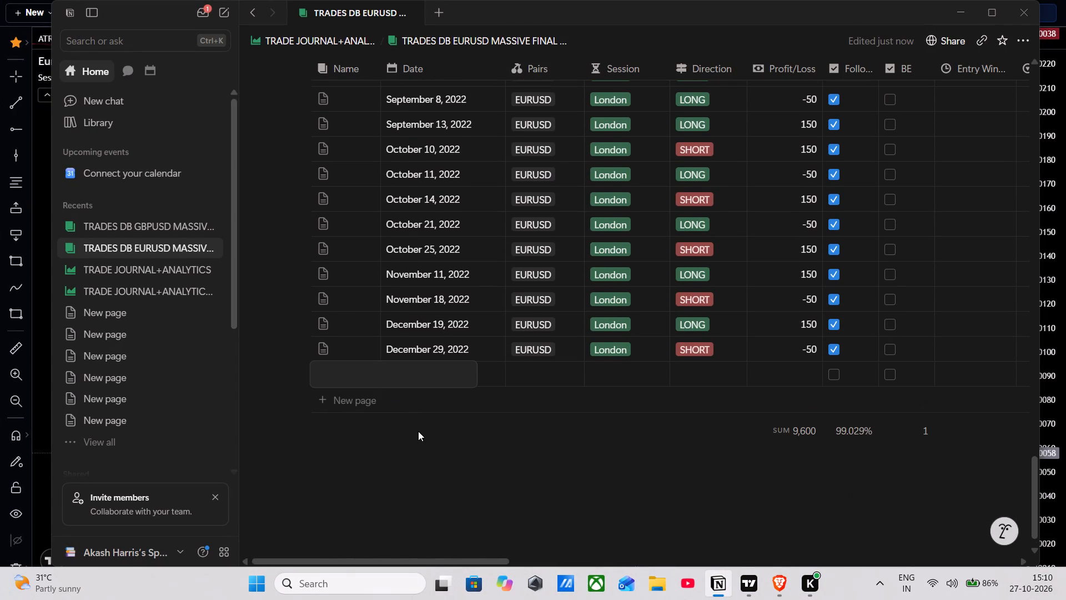
pyautogui.click(429, 373)
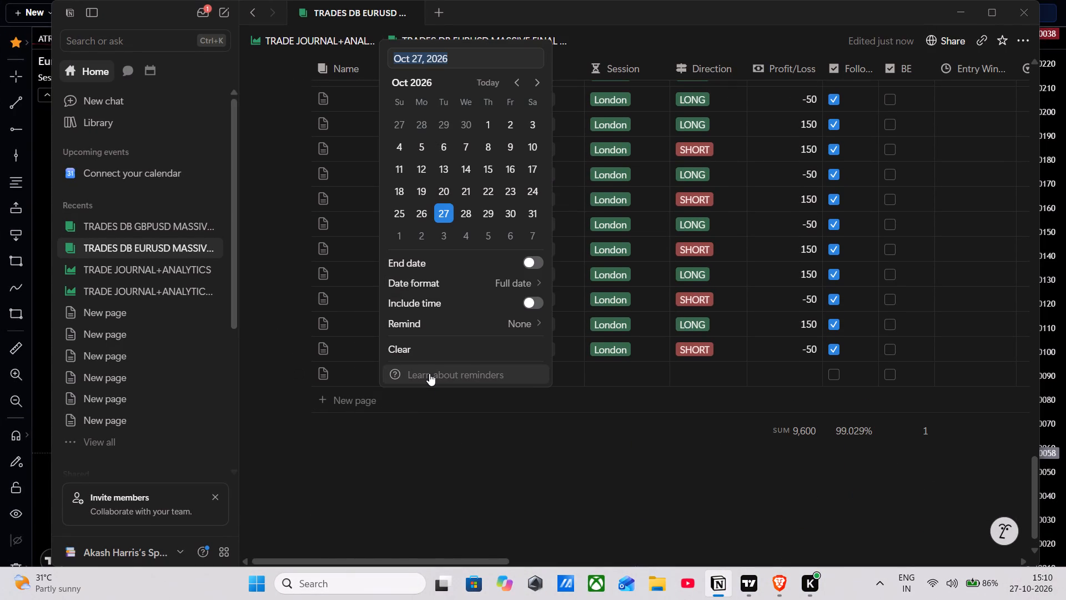
pyautogui.hotkey('ctrl', 'v')
pyautogui.press('Return')
pyautogui.click(494, 119)
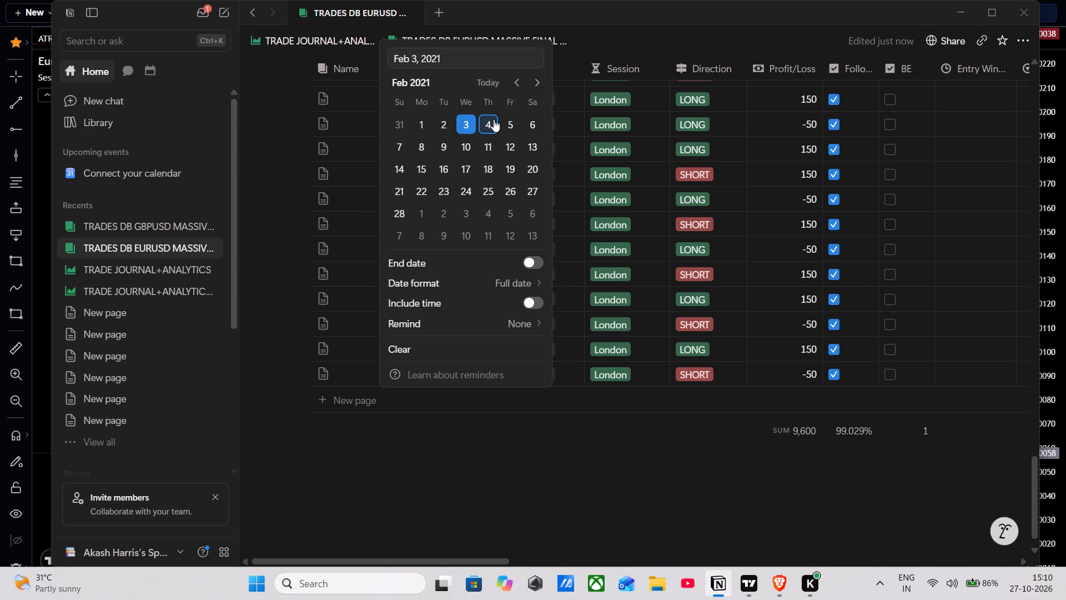
pyautogui.click(476, 456)
# Fill in the February 4, 2021 entry: pair EURUSD, session London, direction SHORT, and profit/loss 150.
pyautogui.scroll(12, 368, 296)
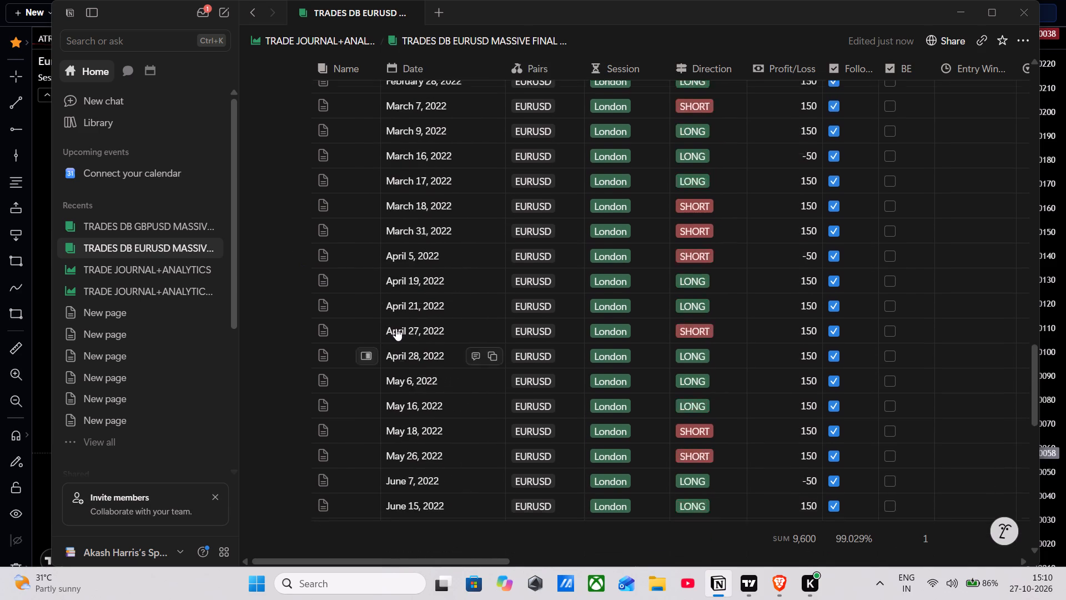
pyautogui.scroll(3, 396, 328)
pyautogui.click(541, 187)
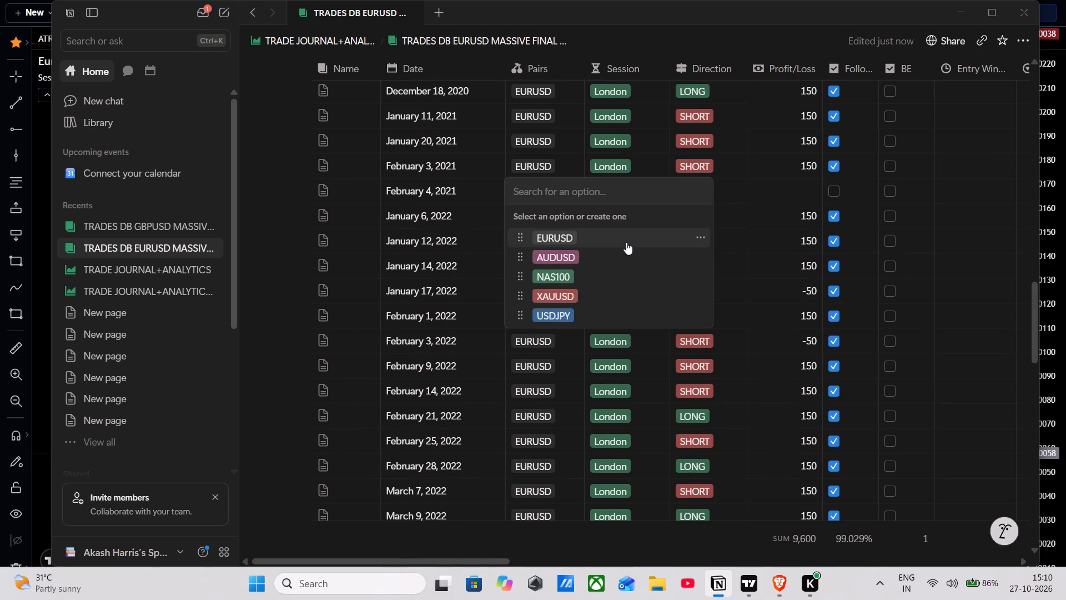
pyautogui.click(626, 242)
pyautogui.click(628, 196)
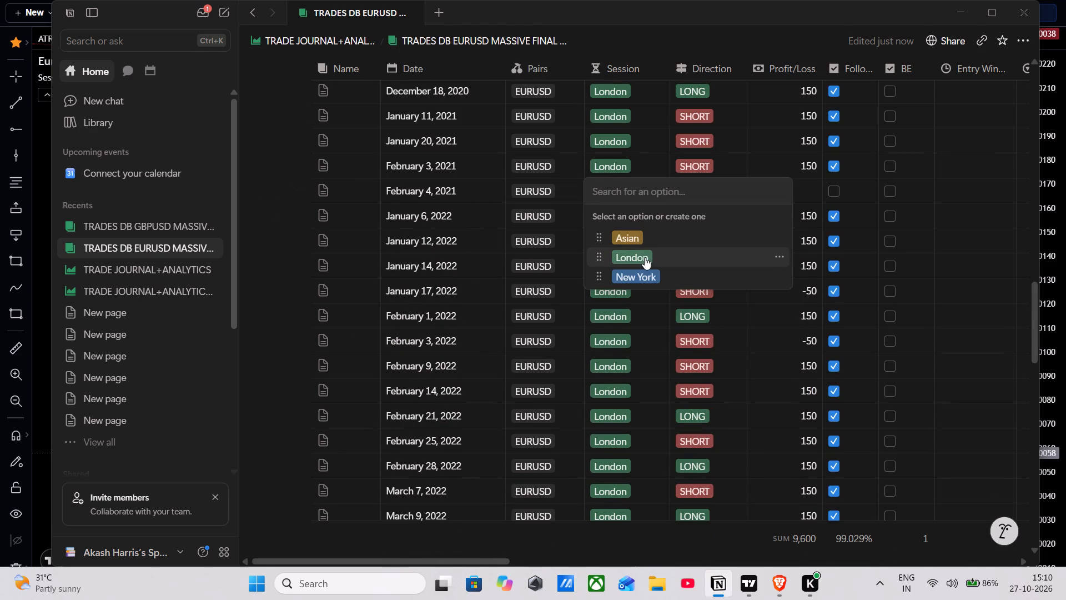
pyautogui.click(645, 258)
pyautogui.click(688, 186)
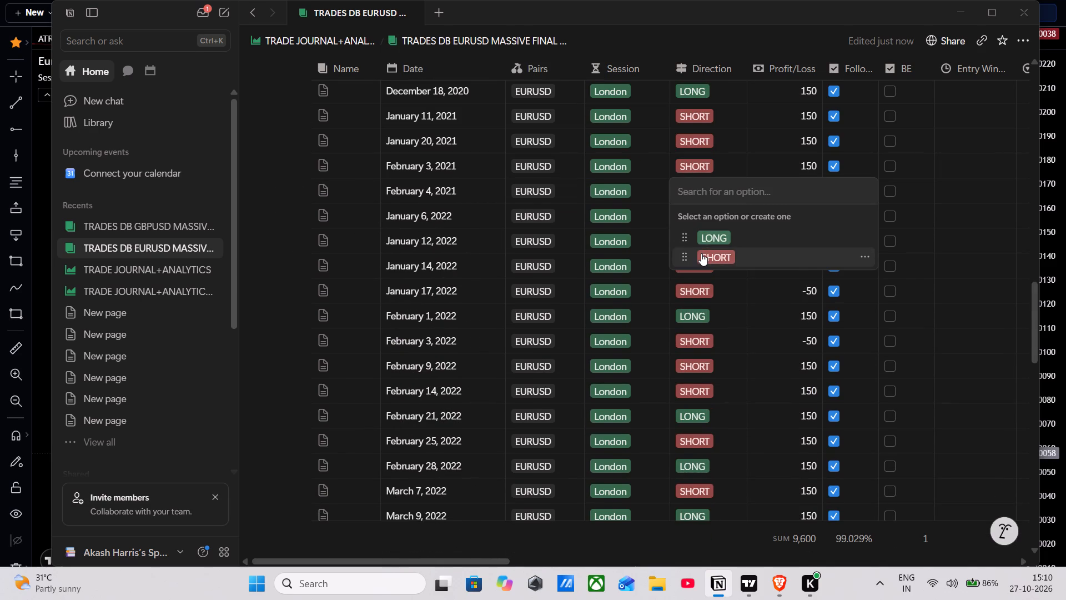
pyautogui.click(701, 253)
pyautogui.click(767, 195)
pyautogui.write('150')
pyautogui.click(730, 273)
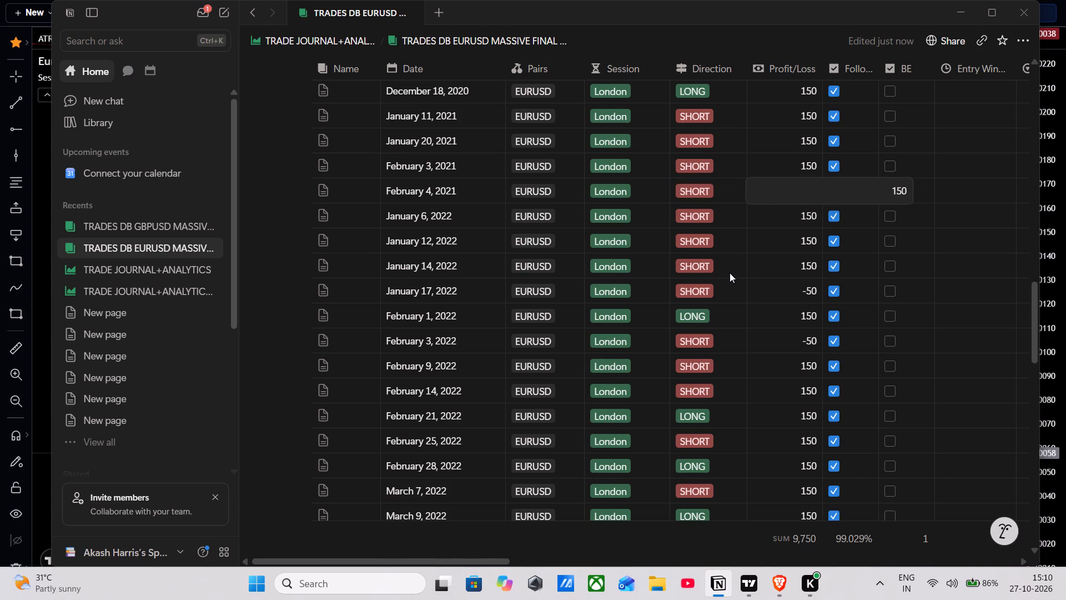
pyautogui.click(949, 24)
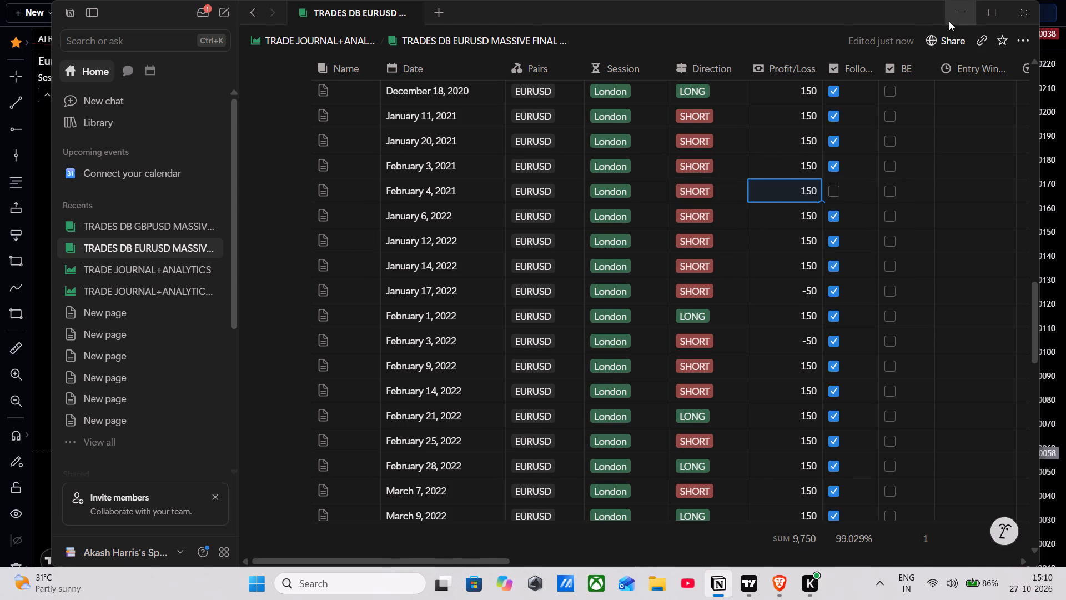
# Return to the backtesting chart in Brave and replay EURUSD on 3m through the February 4, 2021 London session.
pyautogui.click(949, 21)
pyautogui.moveTo(1033, 161); pyautogui.dragTo(1059, 291)
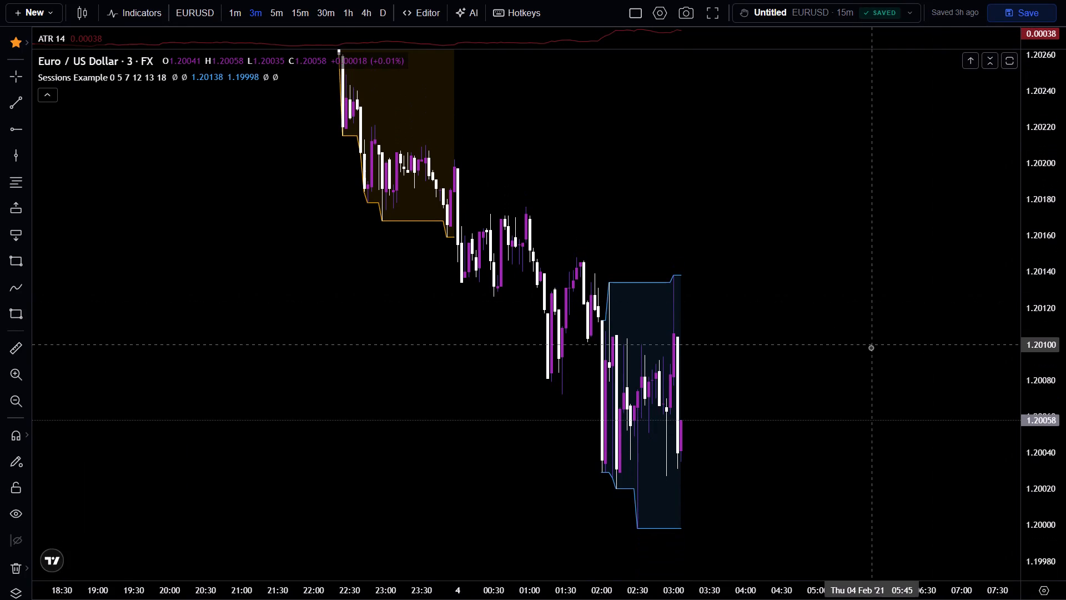
pyautogui.press('space')
pyautogui.moveTo(860, 377); pyautogui.dragTo(811, 222)
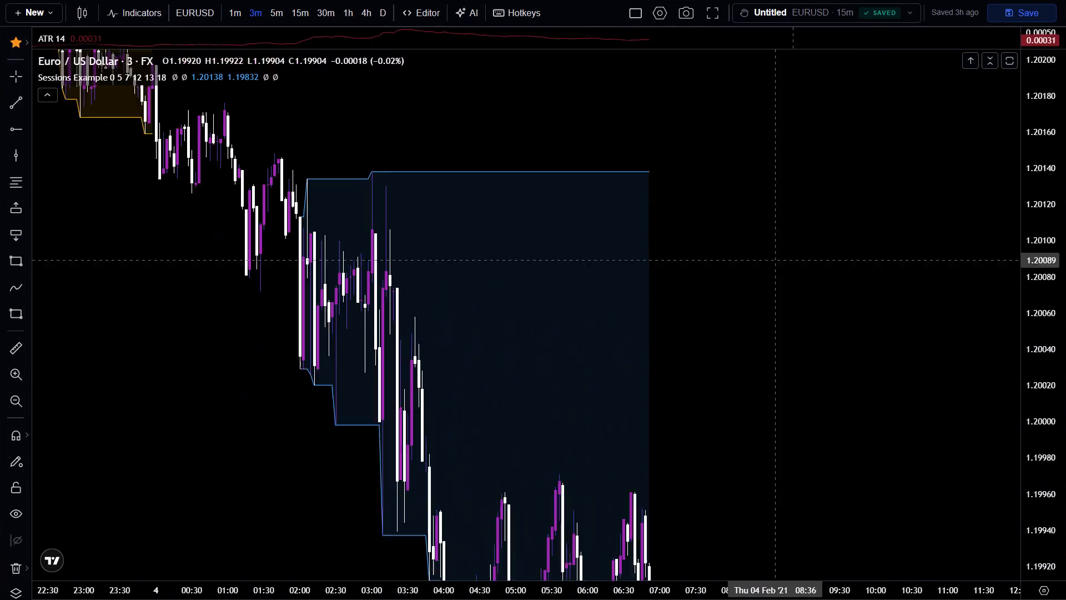
pyautogui.moveTo(811, 222); pyautogui.dragTo(795, 156)
pyautogui.press('space')
# Set the chart to 1h and replay EURUSD forward into the London session of February 5, 2021.
pyautogui.click(346, 9)
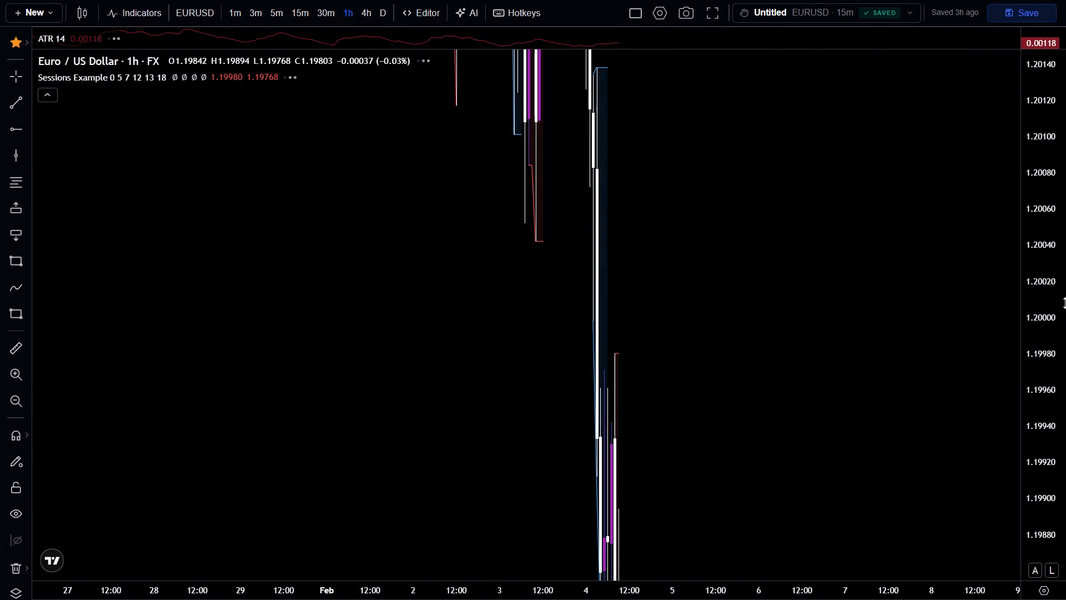
pyautogui.moveTo(1063, 304); pyautogui.dragTo(1004, 594)
pyautogui.scroll(1, 803, 460)
pyautogui.press('space')
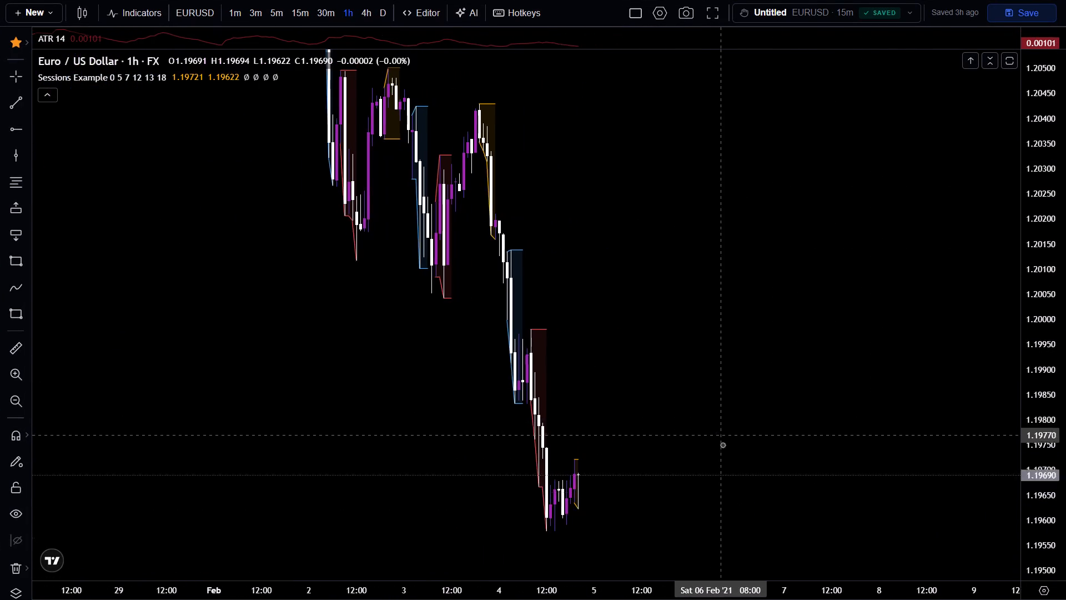
pyautogui.press('space')
pyautogui.click(718, 472)
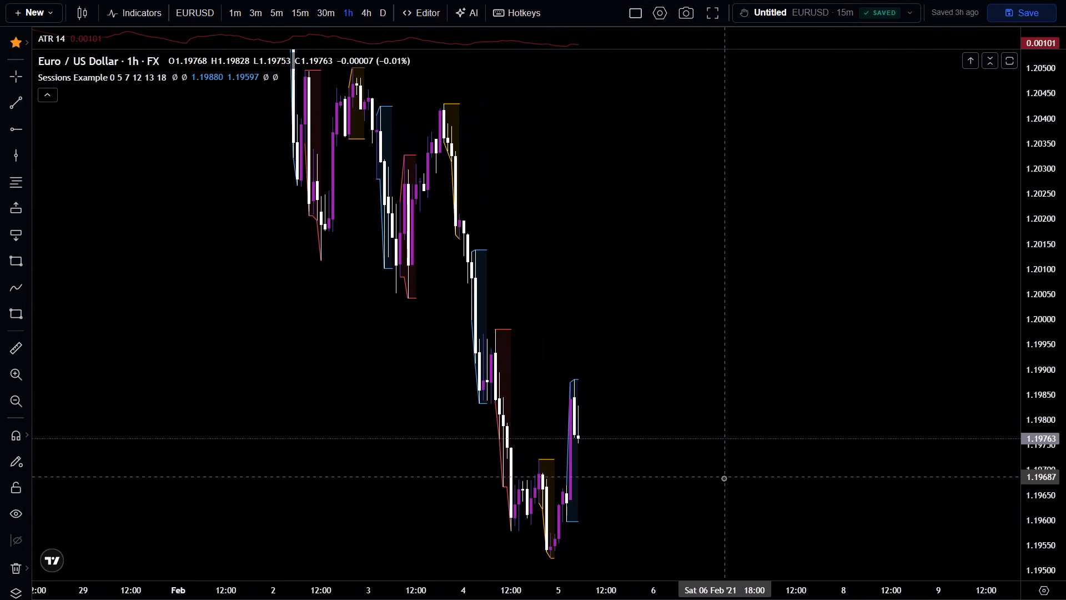
pyautogui.moveTo(723, 478); pyautogui.dragTo(782, 408)
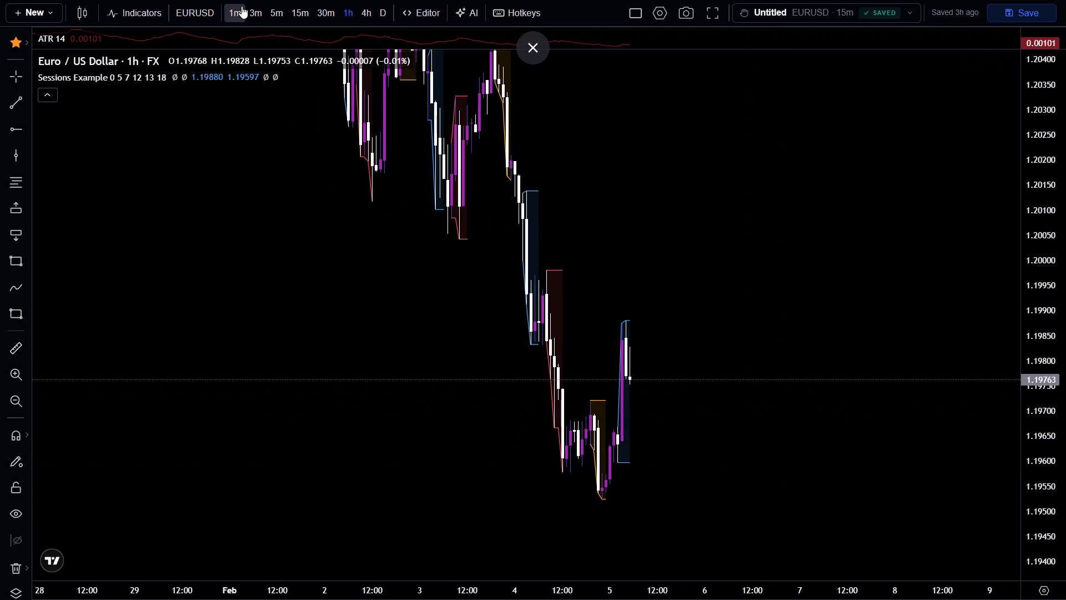
# Switch the chart to 3m and examine the February 5, 2021 London session and the price action leading into it.
pyautogui.click(253, 16)
pyautogui.scroll(-10, 365, 268)
pyautogui.moveTo(1065, 493); pyautogui.dragTo(976, 0)
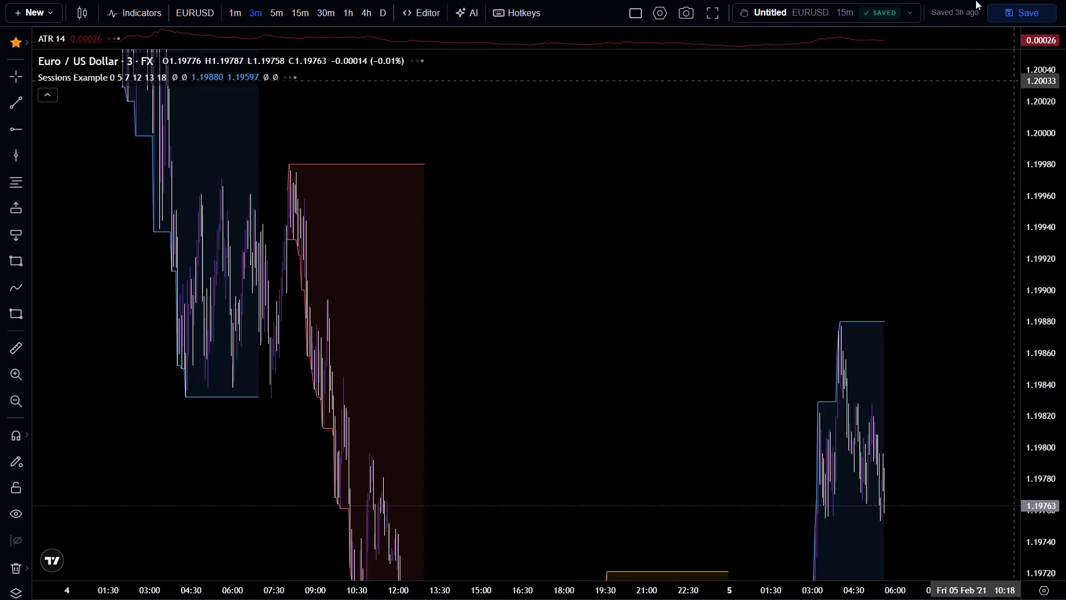
pyautogui.moveTo(976, 0); pyautogui.dragTo(968, 2)
pyautogui.moveTo(817, 381); pyautogui.dragTo(897, 0)
pyautogui.moveTo(771, 543); pyautogui.dragTo(708, 146)
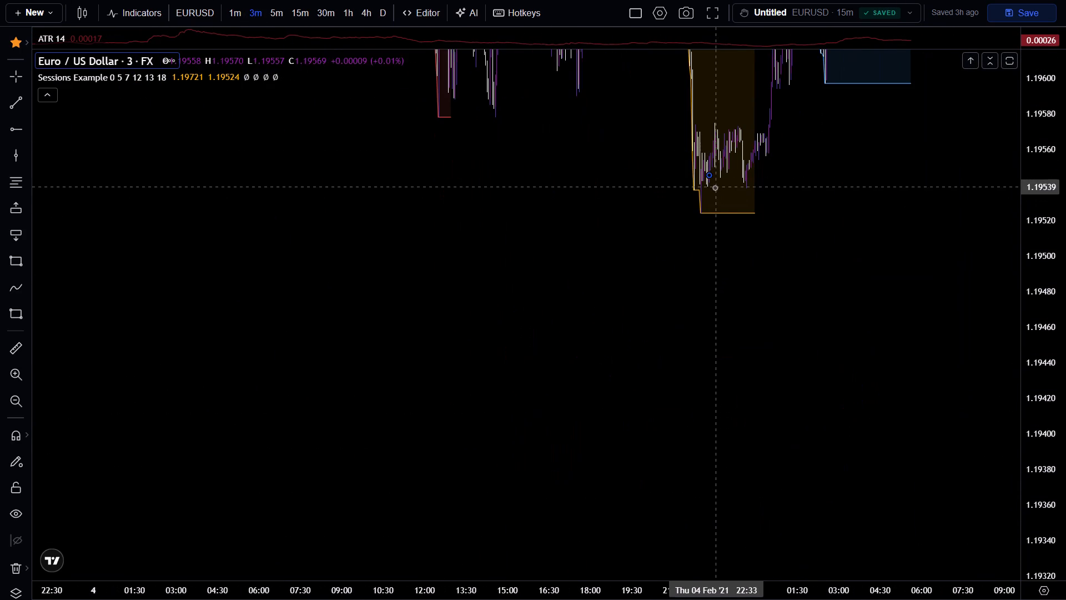
pyautogui.moveTo(766, 144); pyautogui.dragTo(773, 316)
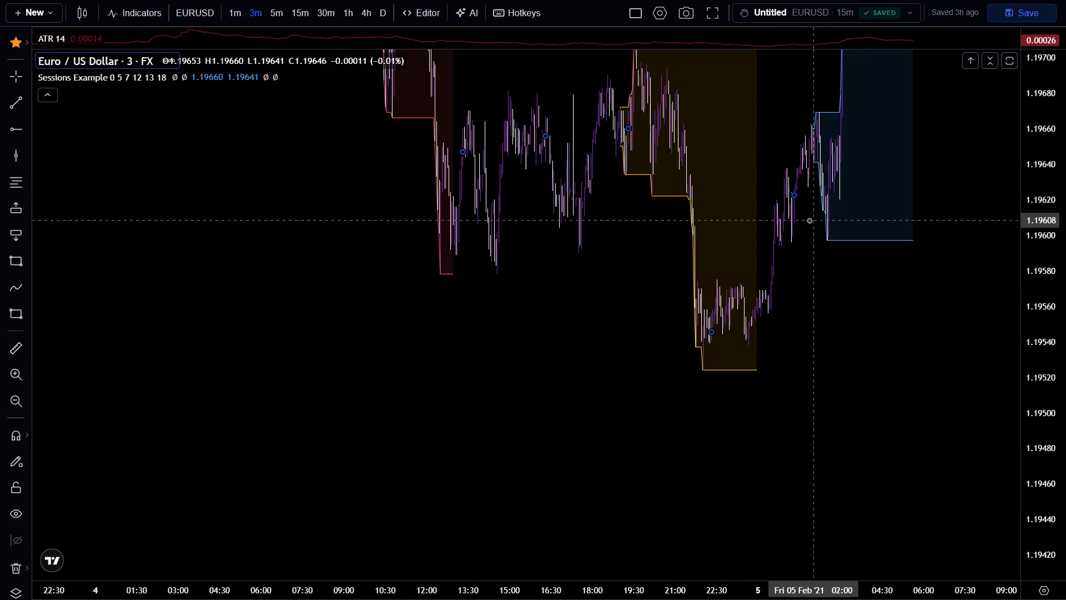
pyautogui.scroll(4, 790, 227)
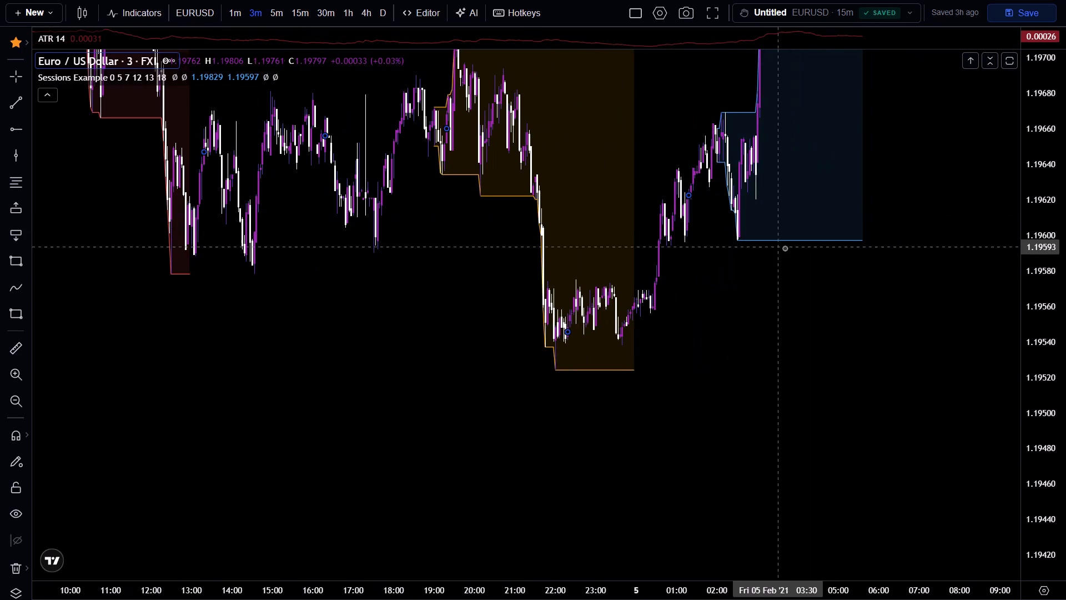
pyautogui.moveTo(785, 251); pyautogui.dragTo(785, 347)
# Set the chart back to 1h and replay EURUSD forward past the London session of February 8, 2021.
pyautogui.click(355, 18)
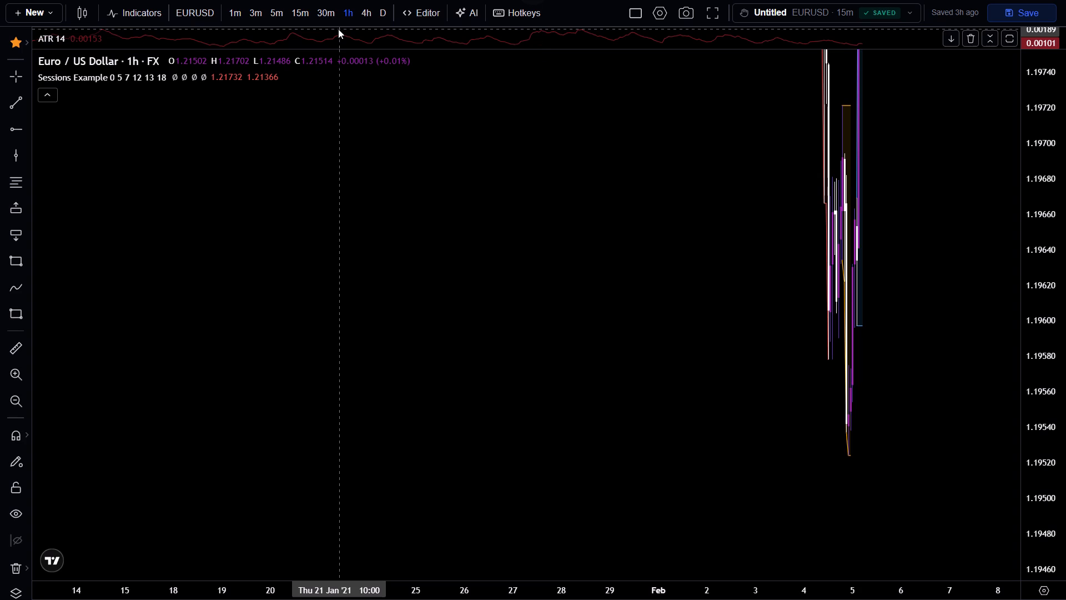
pyautogui.moveTo(1065, 231); pyautogui.dragTo(1065, 511)
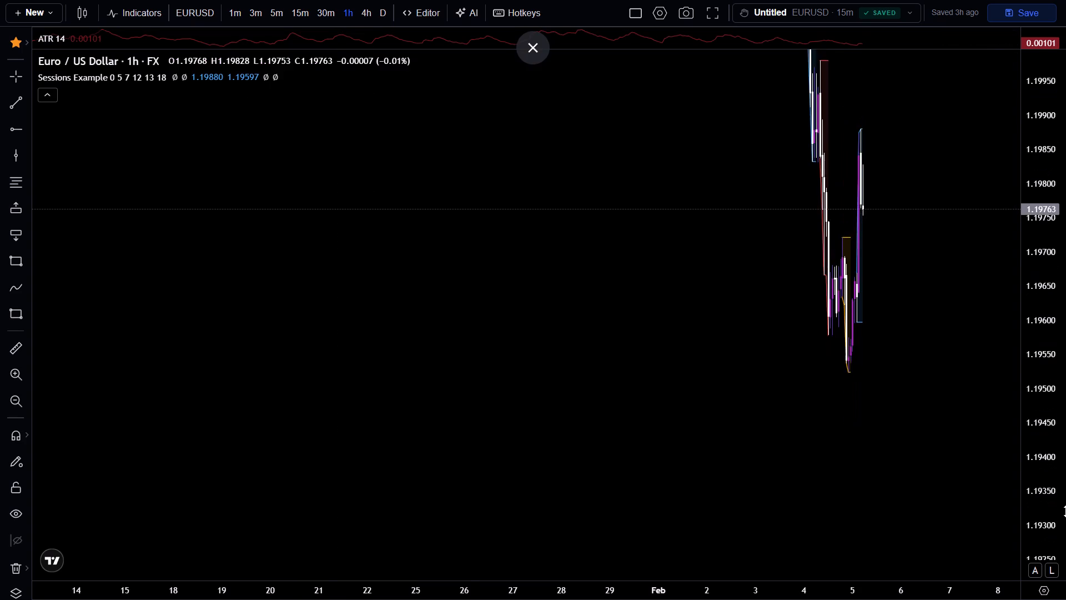
pyautogui.moveTo(1065, 511); pyautogui.dragTo(1056, 507)
pyautogui.scroll(6, 382, 221)
pyautogui.scroll(4, 434, 324)
pyautogui.press('space')
pyautogui.moveTo(521, 290); pyautogui.dragTo(506, 594)
pyautogui.press('space')
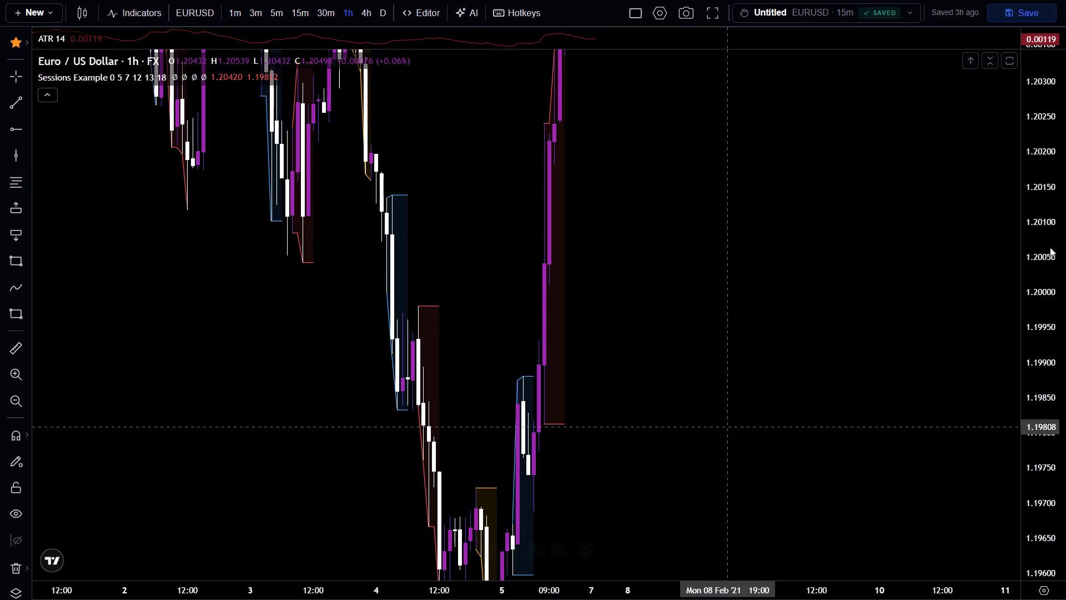
pyautogui.moveTo(1065, 87); pyautogui.dragTo(1064, 454)
pyautogui.press('space')
pyautogui.moveTo(1063, 452); pyautogui.dragTo(1057, 349)
pyautogui.press('space')
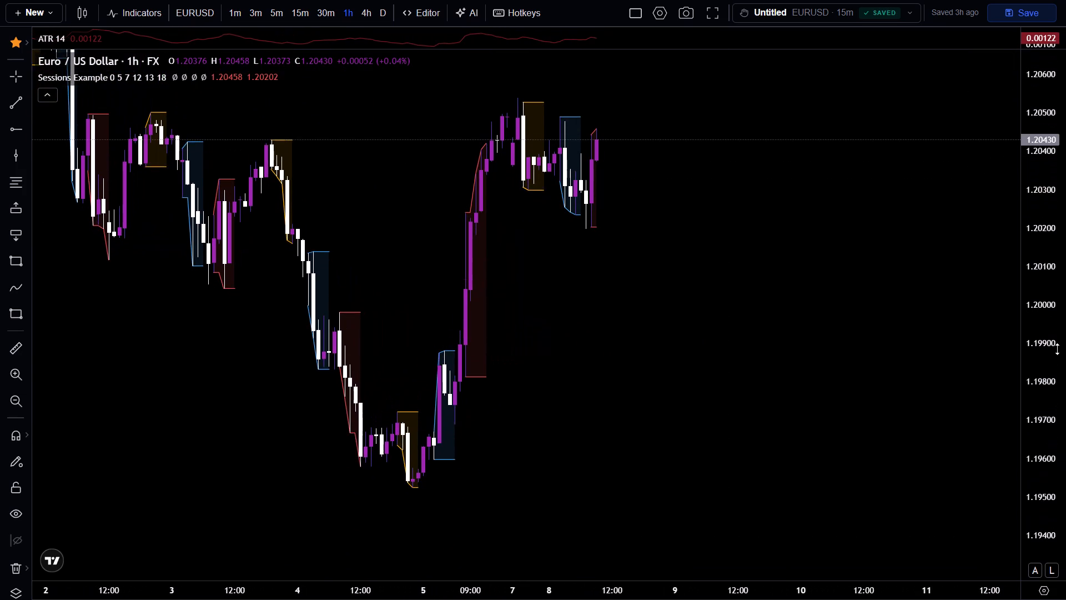
# Examine the 1h price action around the February 8, 2021 London session against the preceding days' swings.
pyautogui.moveTo(1057, 349); pyautogui.dragTo(1057, 348)
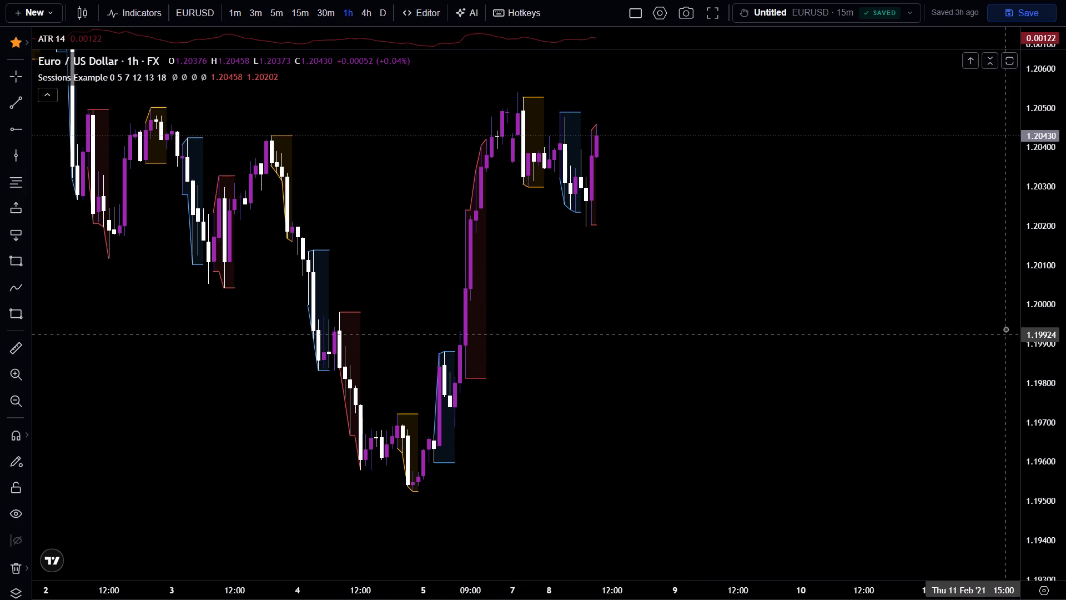
pyautogui.scroll(5, 1013, 319)
pyautogui.moveTo(1013, 319); pyautogui.dragTo(1065, 375)
pyautogui.moveTo(1065, 379); pyautogui.dragTo(1063, 134)
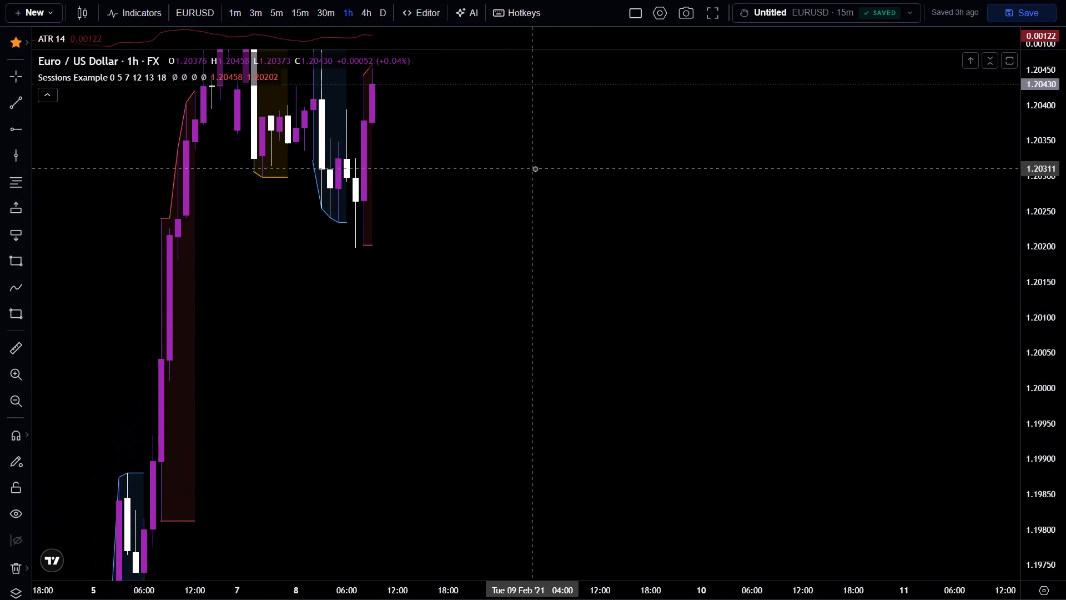
pyautogui.moveTo(534, 171); pyautogui.dragTo(630, 414)
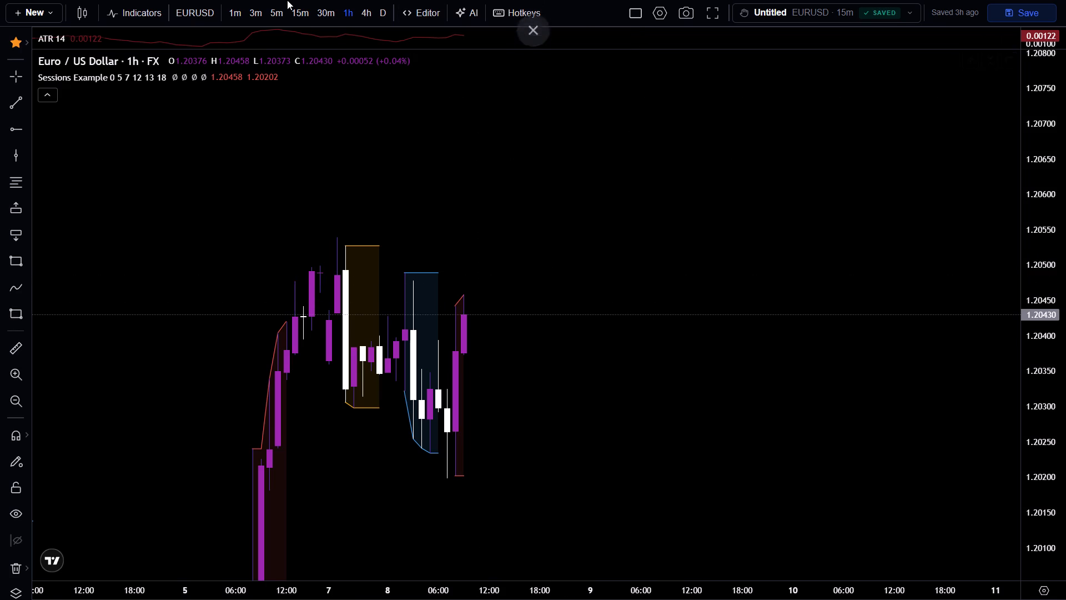
pyautogui.scroll(-2, 275, 143)
pyautogui.moveTo(497, 381); pyautogui.dragTo(568, 135)
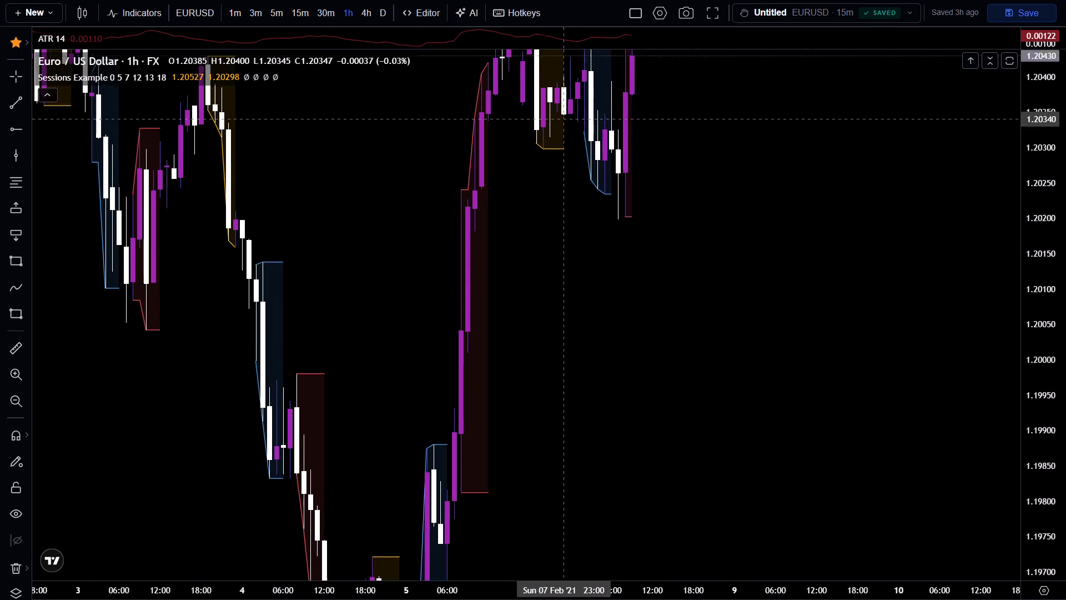
pyautogui.moveTo(568, 135); pyautogui.dragTo(579, 249)
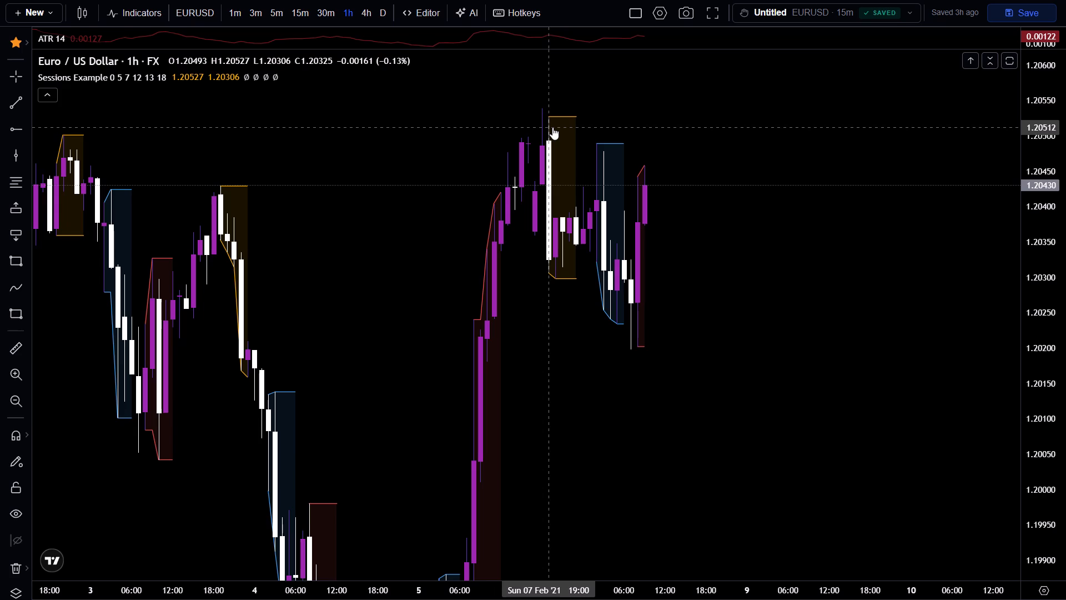
# Check EURUSD on the daily timeframe, then return to 1h and review the February 3 to 8, 2021 price structure.
pyautogui.click(375, 22)
pyautogui.click(380, 17)
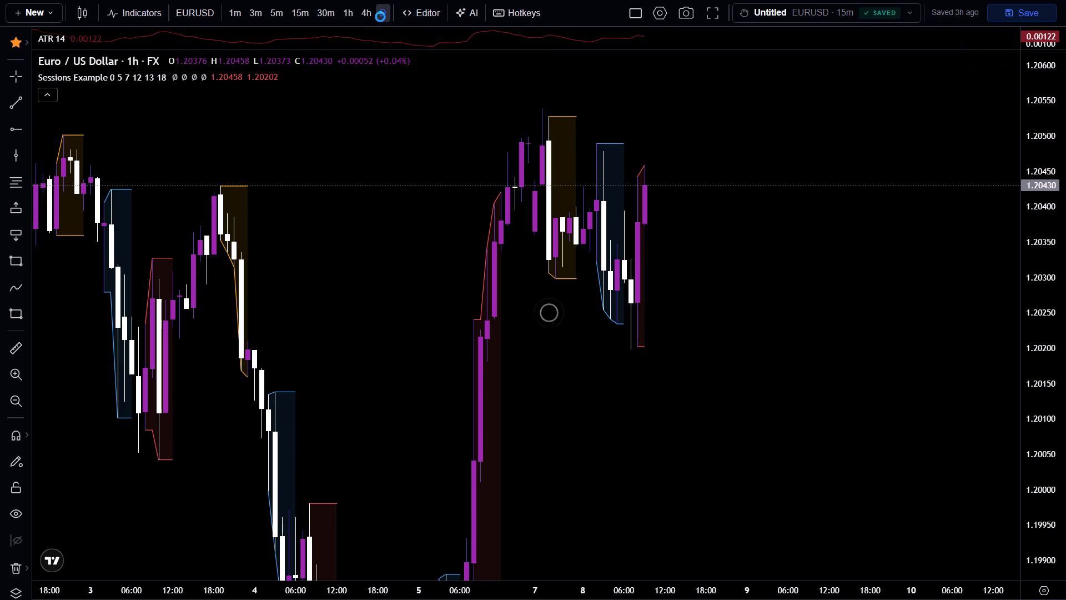
pyautogui.scroll(5, 665, 123)
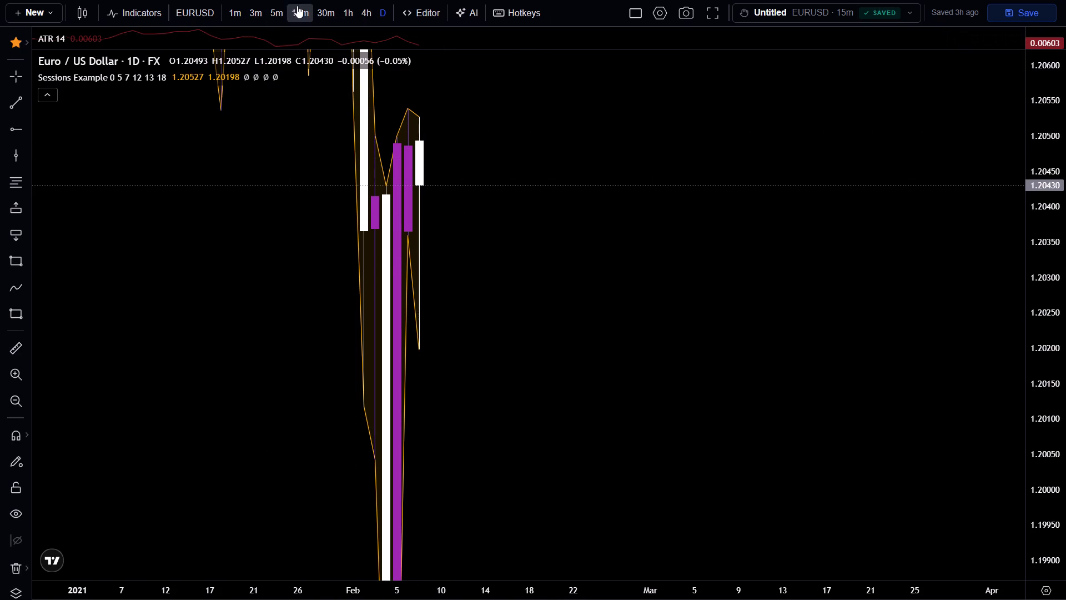
pyautogui.click(351, 12)
pyautogui.moveTo(1065, 277); pyautogui.dragTo(1038, 459)
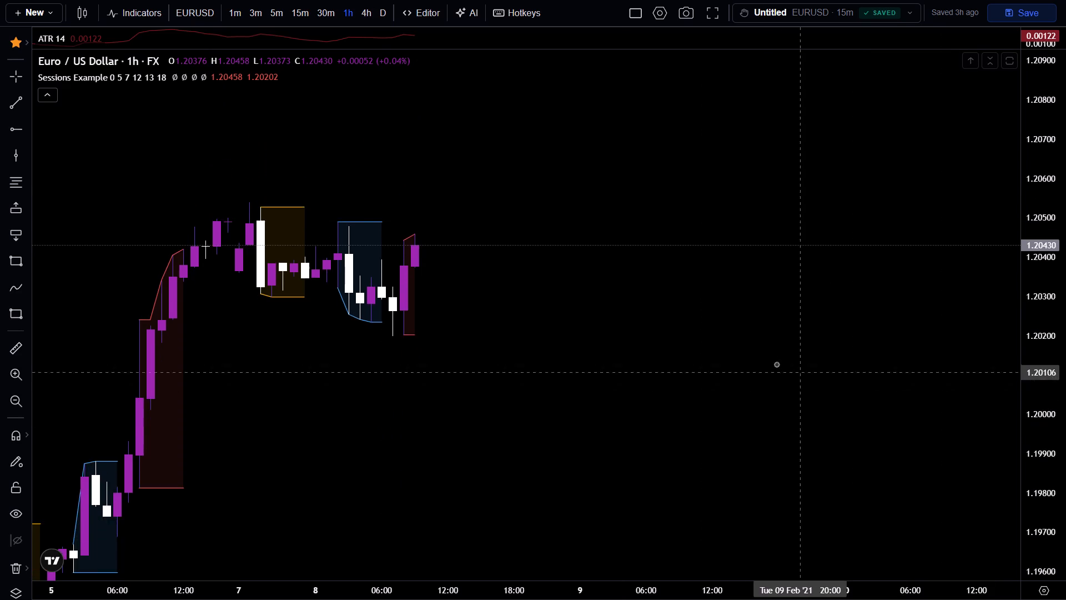
pyautogui.scroll(-4, 776, 364)
pyautogui.moveTo(776, 364); pyautogui.dragTo(804, 203)
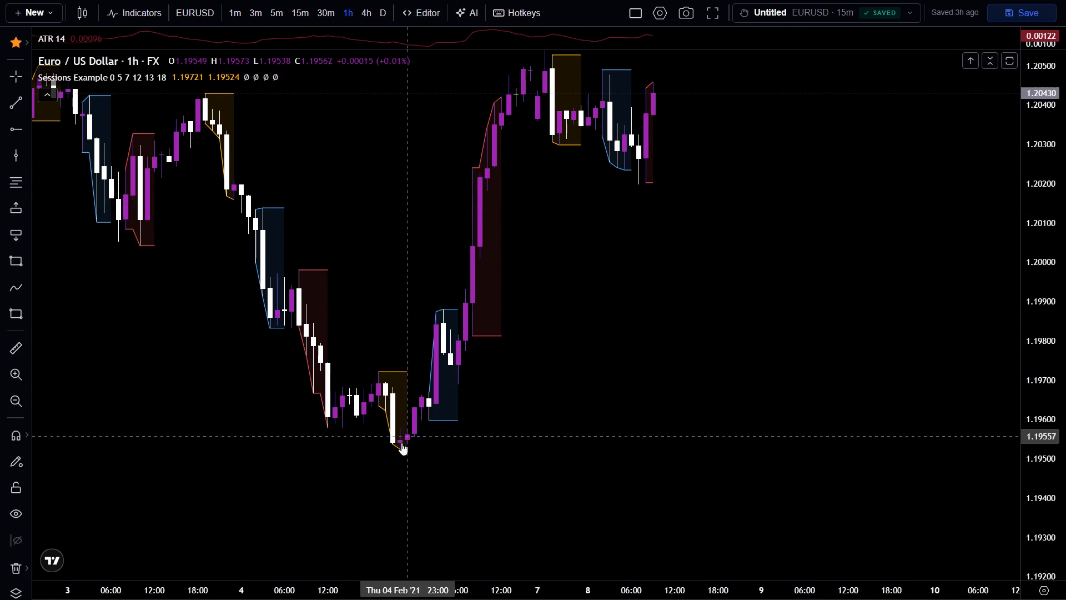
pyautogui.moveTo(659, 273); pyautogui.dragTo(659, 381)
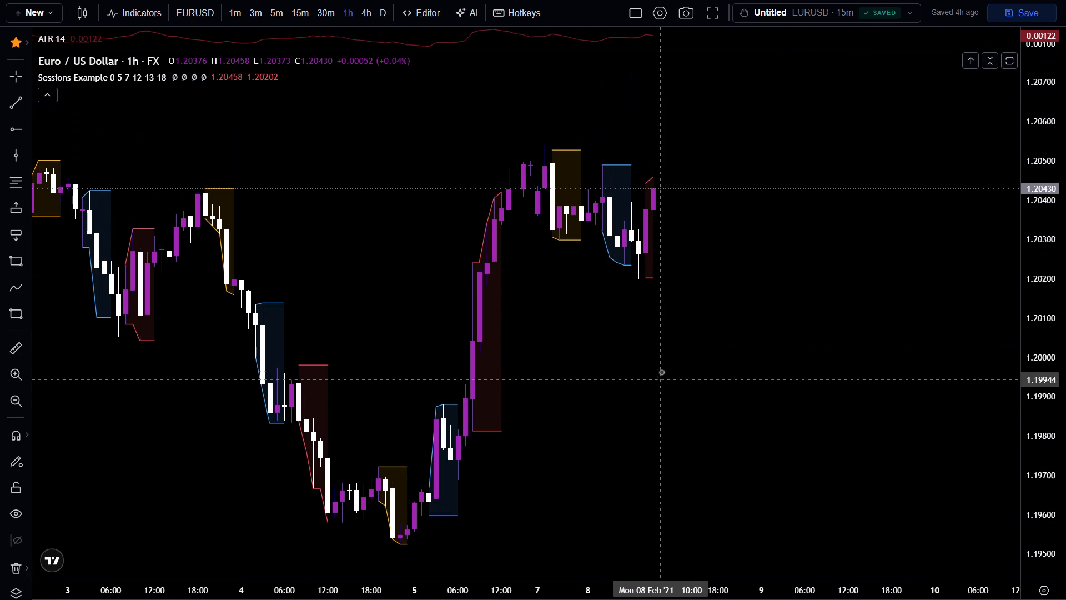
# Replay EURUSD on 1h through February 9 to the start of the February 10, 2021 London session.
pyautogui.press('space')
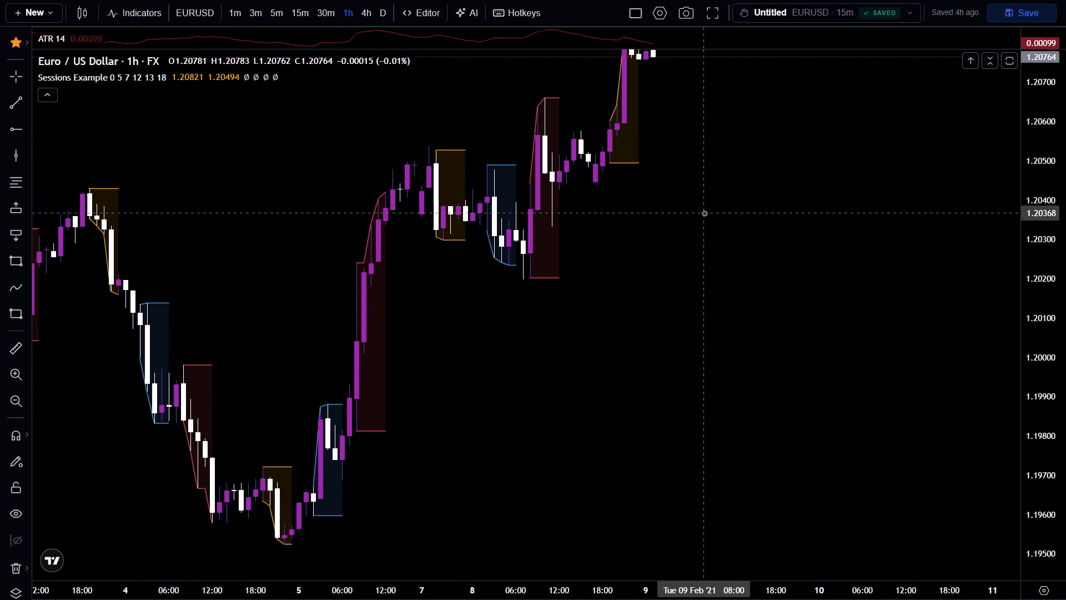
pyautogui.press('space')
pyautogui.moveTo(726, 254); pyautogui.dragTo(717, 386)
pyautogui.moveTo(1065, 385); pyautogui.dragTo(1065, 258)
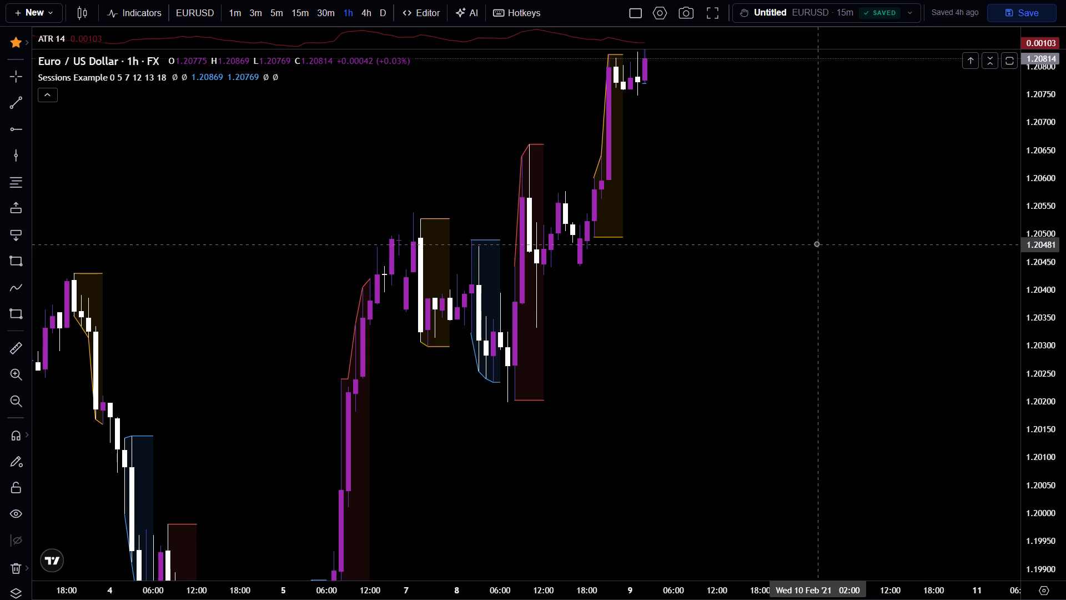
pyautogui.moveTo(817, 272); pyautogui.dragTo(804, 438)
pyautogui.press('space')
pyautogui.press('space')
pyautogui.moveTo(806, 394); pyautogui.dragTo(778, 516)
pyautogui.press('space')
pyautogui.press('space')
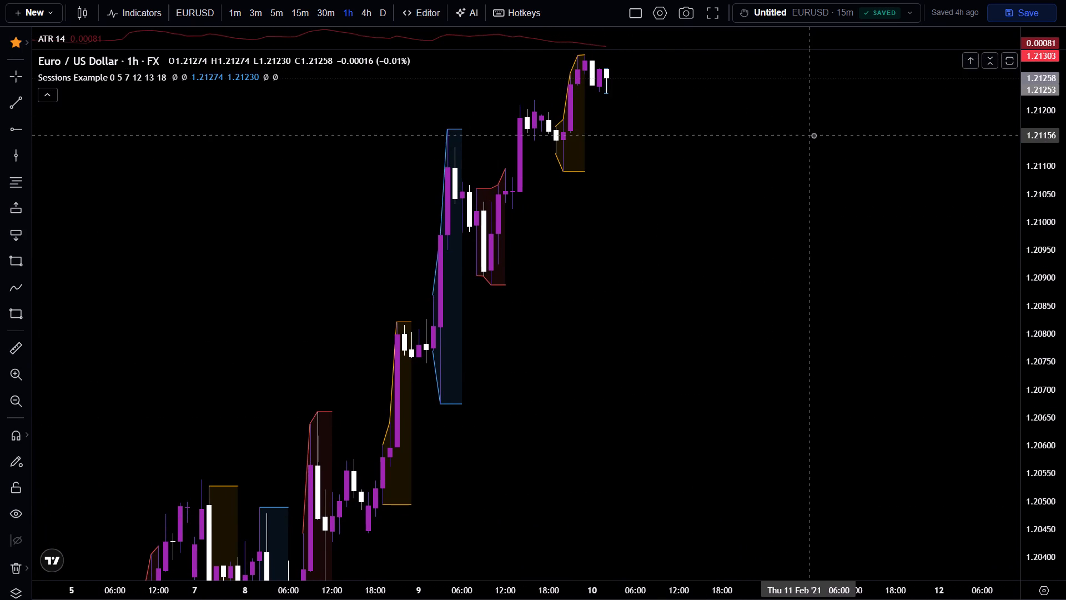
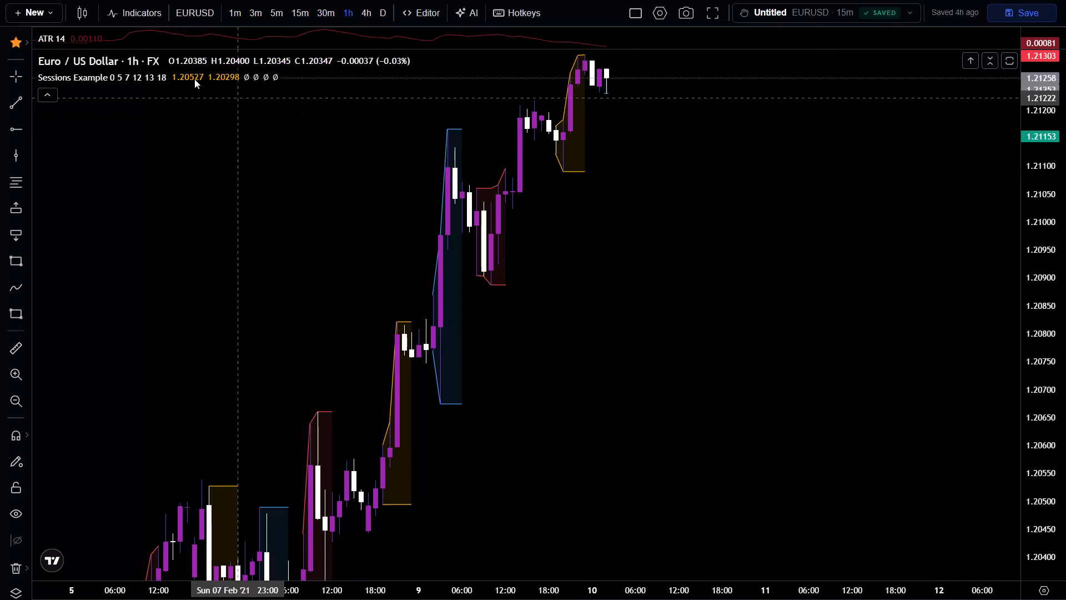
# Switch EURUSD to 3m and replay through the February 10, 2021 London session.
pyautogui.click(252, 21)
pyautogui.moveTo(517, 190); pyautogui.dragTo(567, 474)
pyautogui.scroll(-6, 580, 447)
pyautogui.moveTo(1038, 376); pyautogui.dragTo(1046, 0)
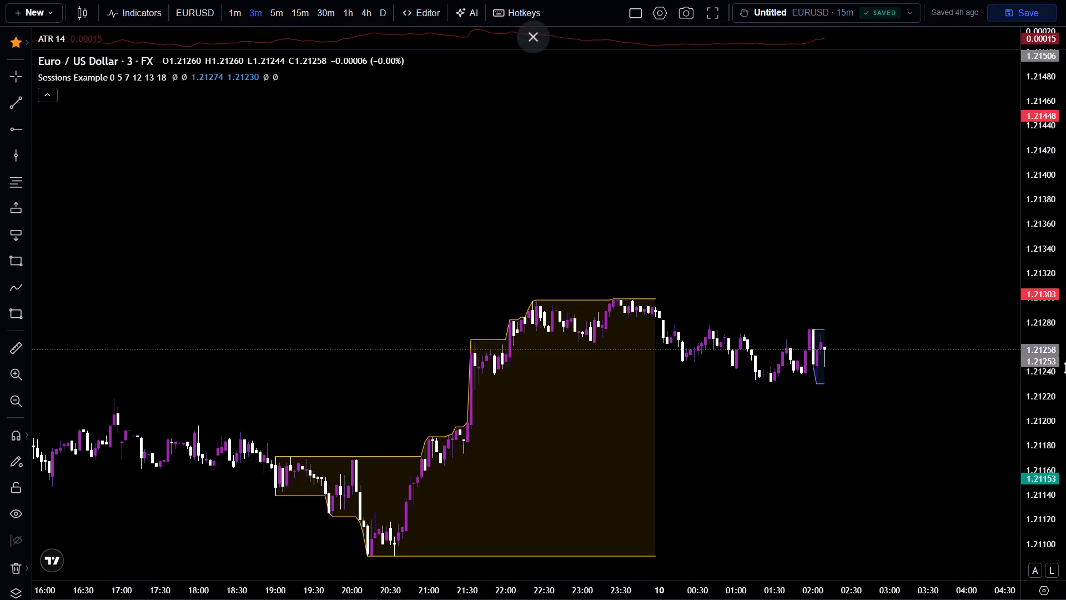
pyautogui.moveTo(1065, 369); pyautogui.dragTo(1034, 63)
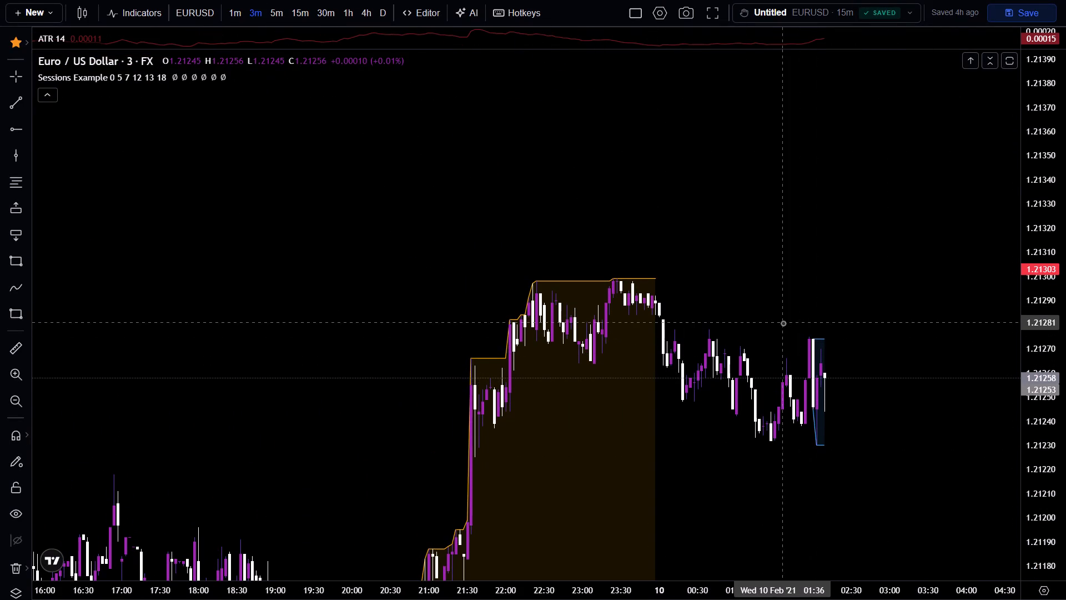
pyautogui.press('space')
pyautogui.press('space')
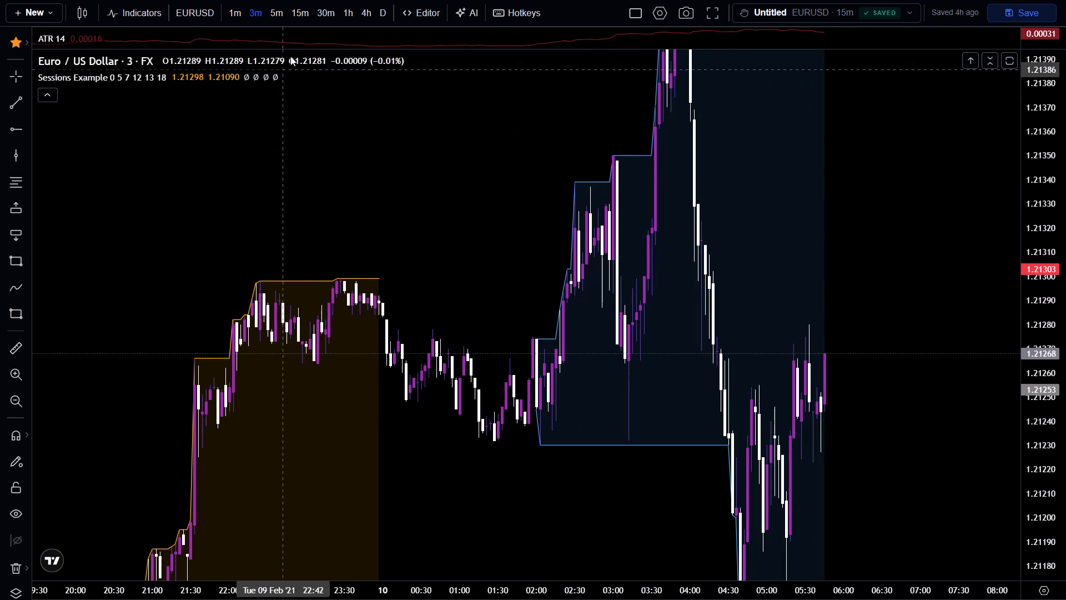
# Set the chart back to 1h and replay EURUSD forward into the February 11, 2021 London session.
pyautogui.click(341, 12)
pyautogui.moveTo(1065, 146); pyautogui.dragTo(1065, 599)
pyautogui.press('space')
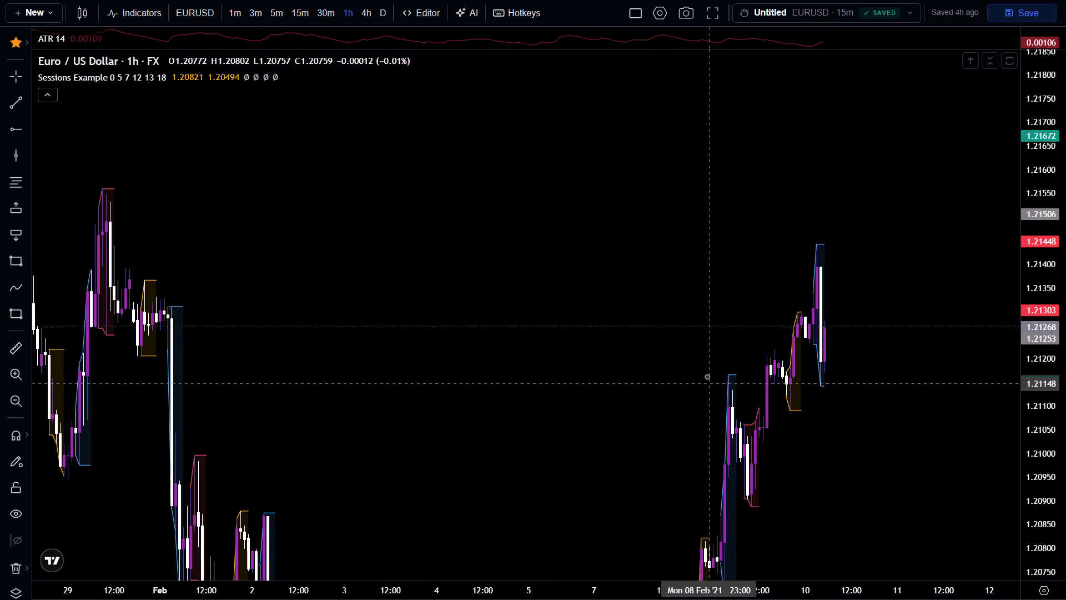
pyautogui.scroll(5, 707, 376)
pyautogui.press('space')
pyautogui.moveTo(1064, 413); pyautogui.dragTo(1037, 262)
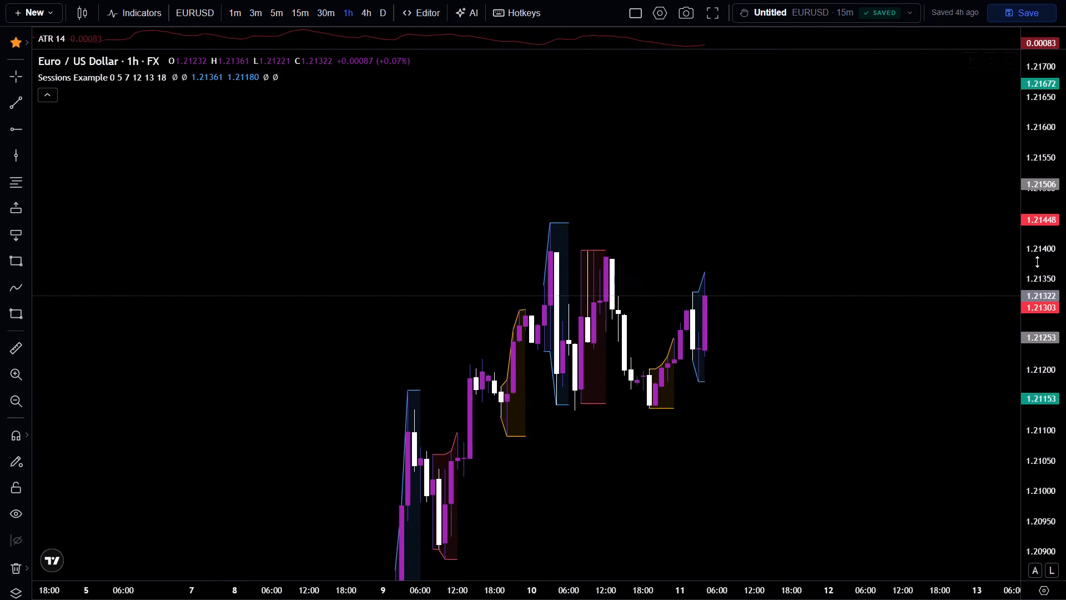
pyautogui.moveTo(1037, 262); pyautogui.dragTo(1020, 176)
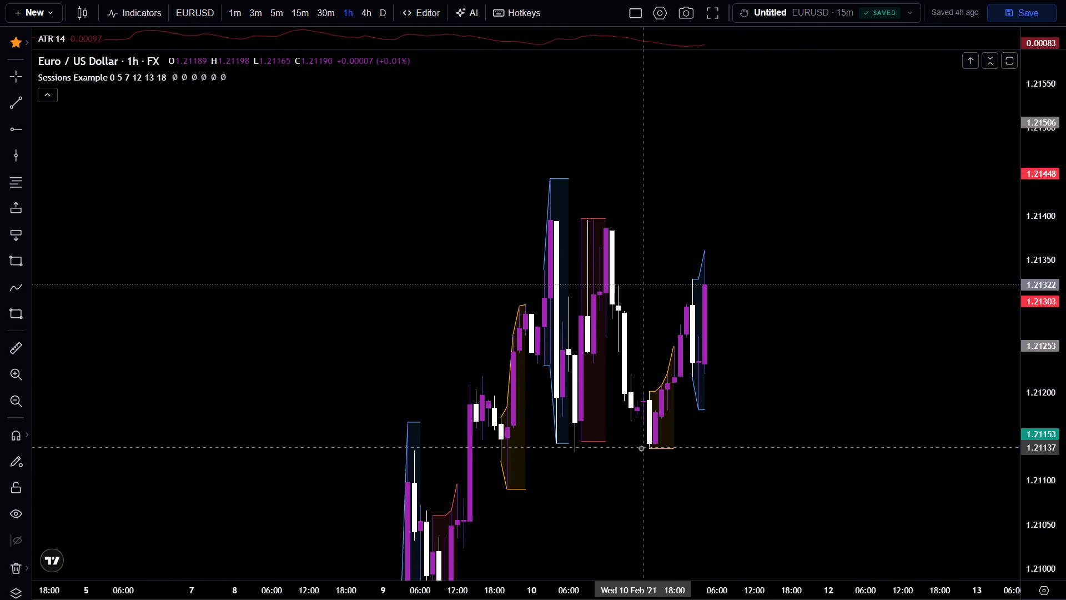
# Replay EURUSD on 1h past the February 12, 2021 session into the February 15, 2021 London session.
pyautogui.press('space')
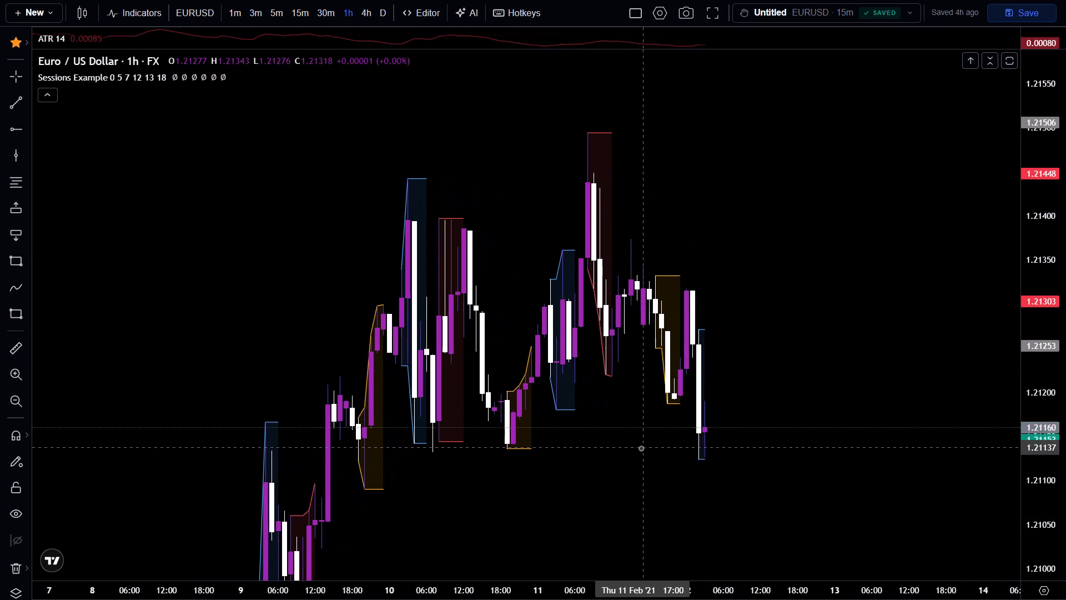
pyautogui.press('space')
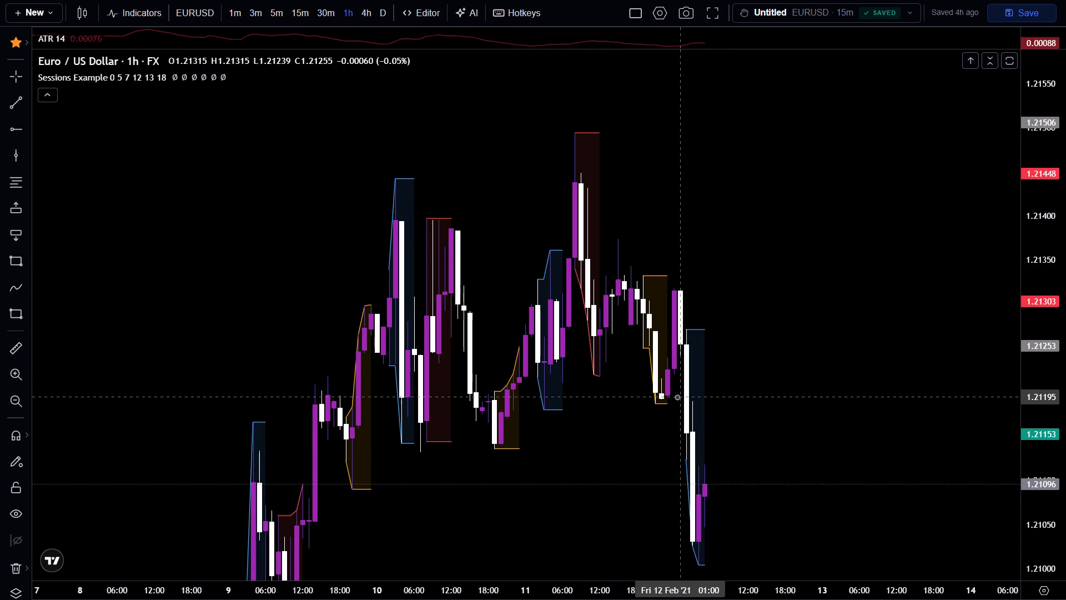
pyautogui.press('space')
pyautogui.moveTo(671, 406); pyautogui.dragTo(665, 367)
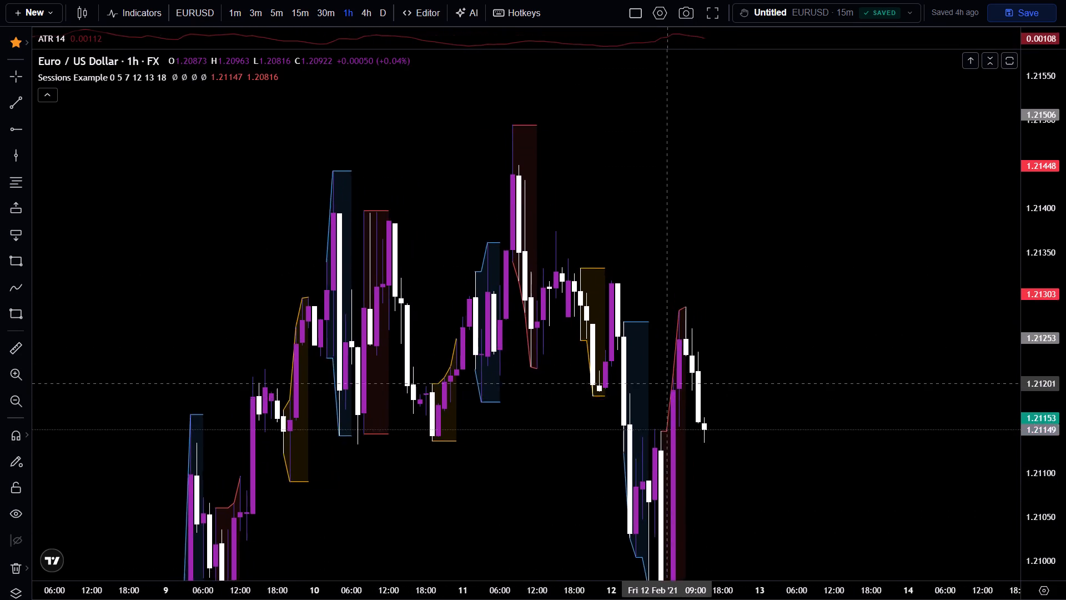
pyautogui.moveTo(665, 367); pyautogui.dragTo(656, 246)
pyautogui.press('space')
pyautogui.moveTo(1065, 252); pyautogui.dragTo(1065, 479)
pyautogui.press('space')
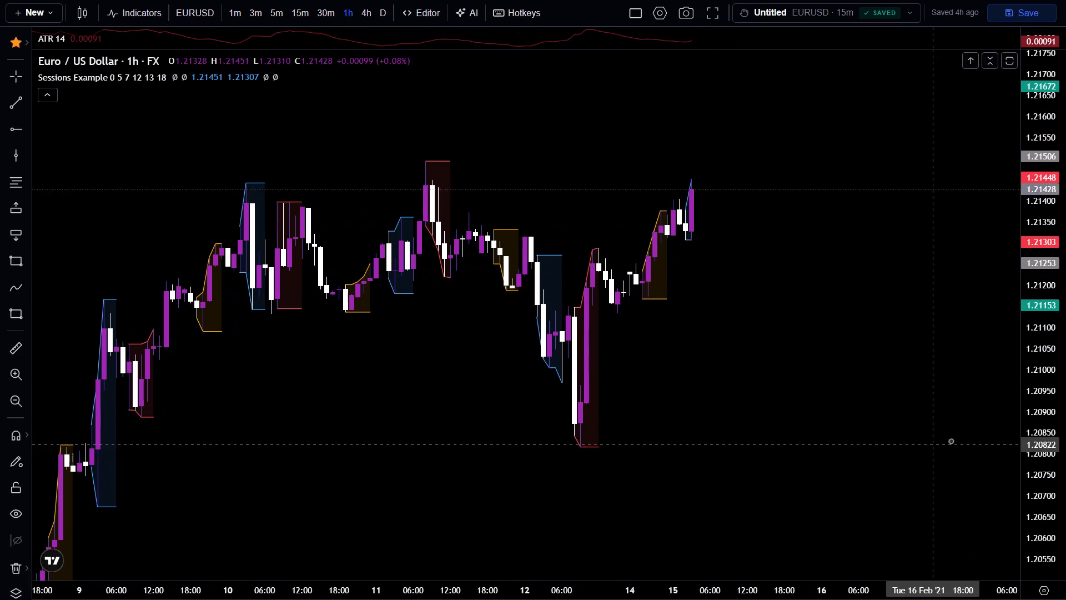
pyautogui.press('space')
pyautogui.moveTo(1065, 384); pyautogui.dragTo(1034, 68)
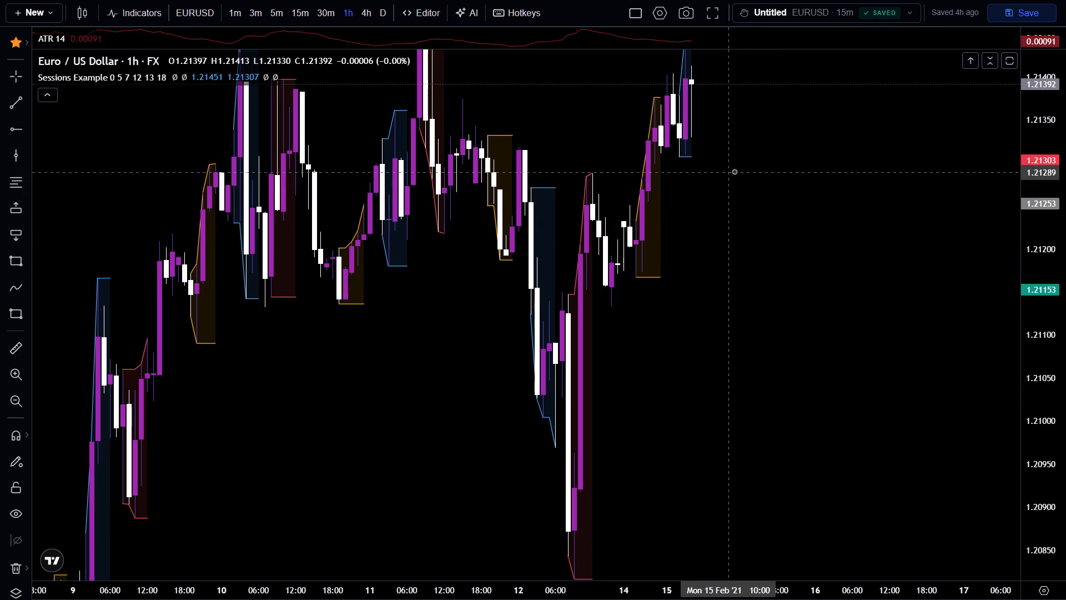
pyautogui.moveTo(734, 171); pyautogui.dragTo(734, 268)
# Check EURUSD on the 4h and daily timeframes, then return to the 1h chart.
pyautogui.click(360, 11)
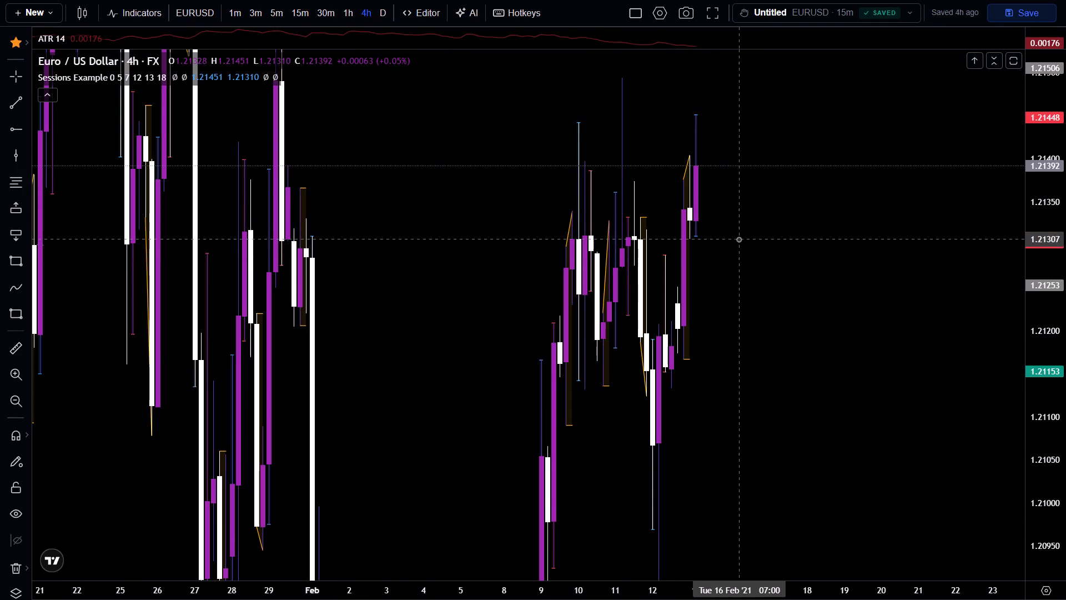
pyautogui.click(376, 12)
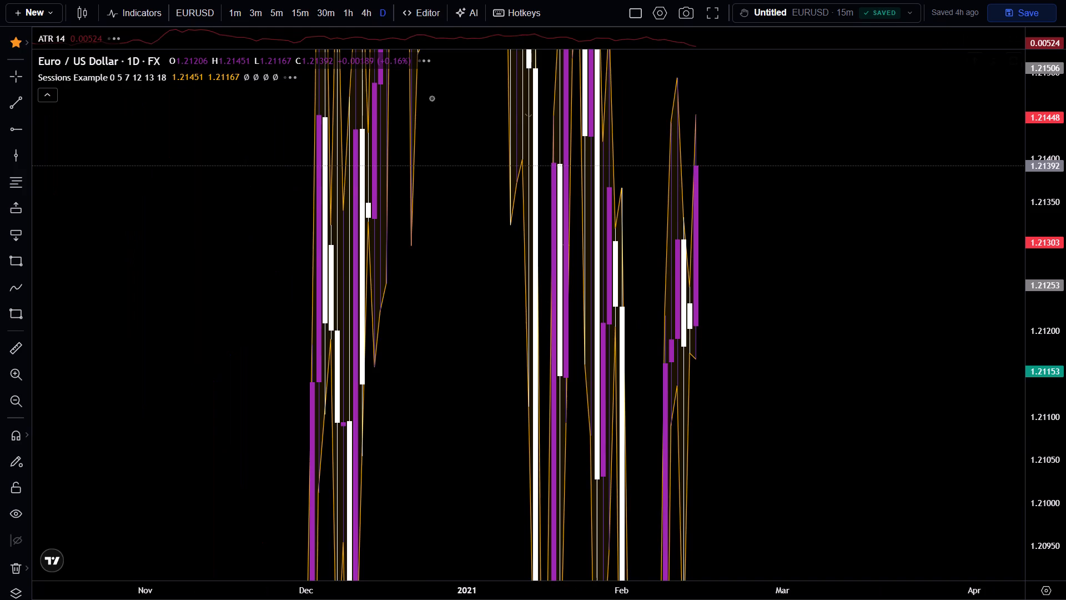
pyautogui.scroll(4, 520, 197)
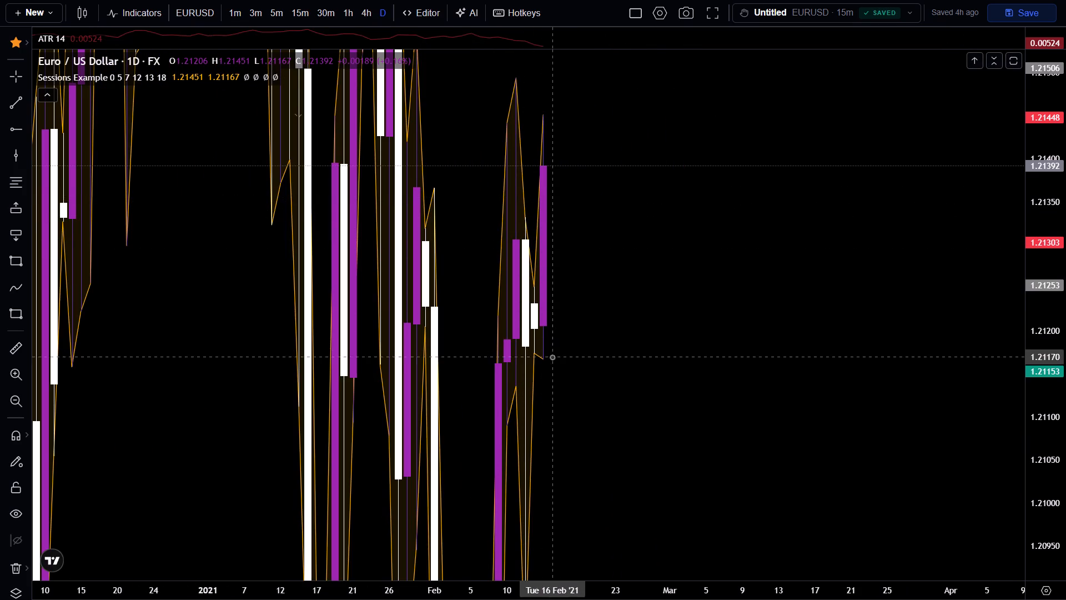
pyautogui.click(345, 13)
pyautogui.scroll(-3, 402, 121)
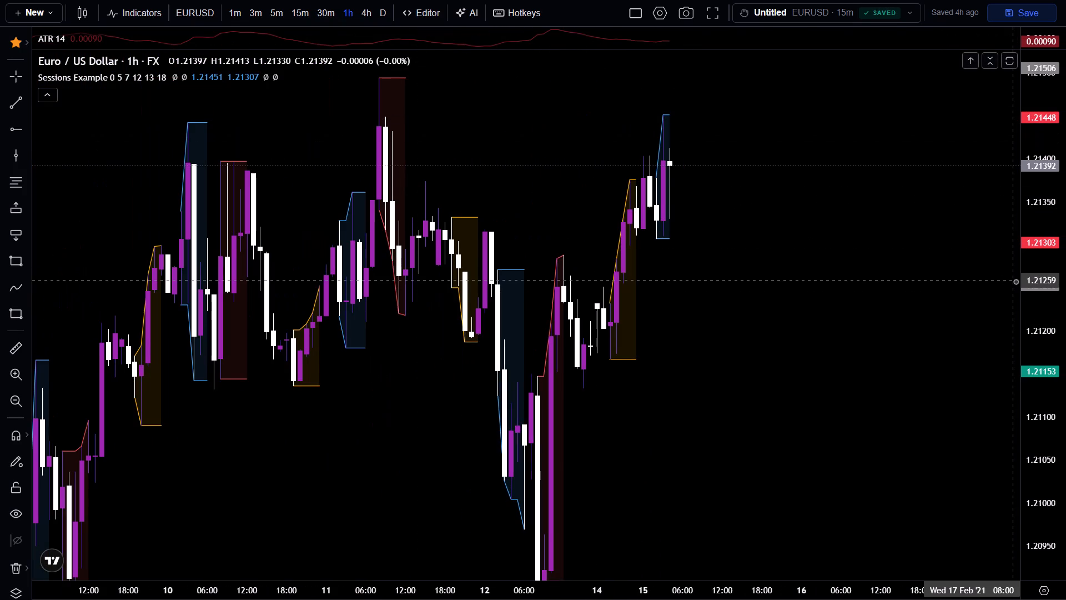
# Replay EURUSD on 1h from the February 15 London session into the February 16, 2021 London session.
pyautogui.press('space')
pyautogui.press('space')
pyautogui.press('space')
pyautogui.press('space')
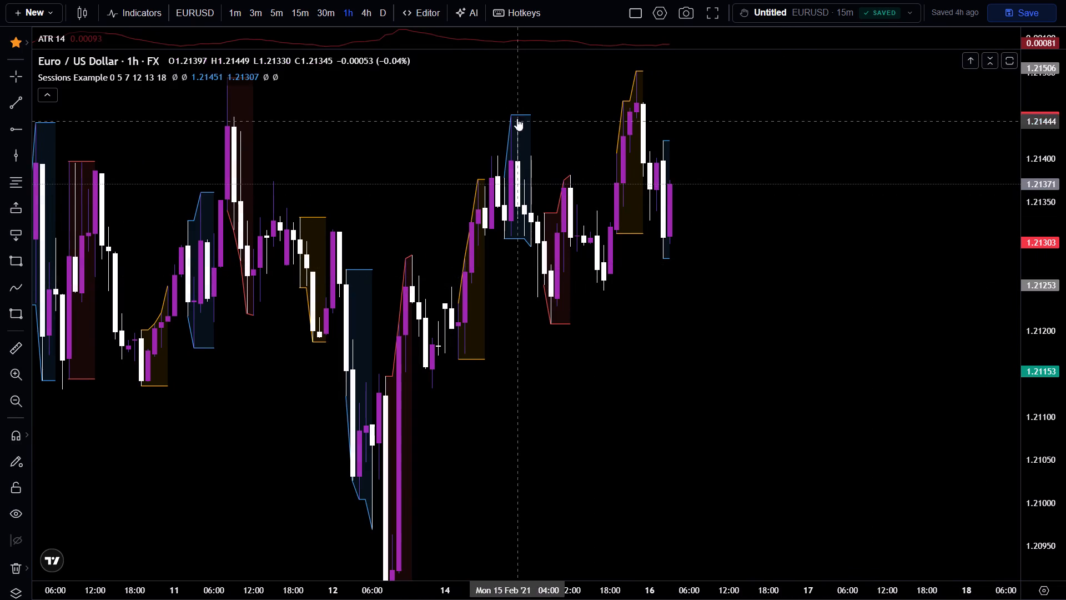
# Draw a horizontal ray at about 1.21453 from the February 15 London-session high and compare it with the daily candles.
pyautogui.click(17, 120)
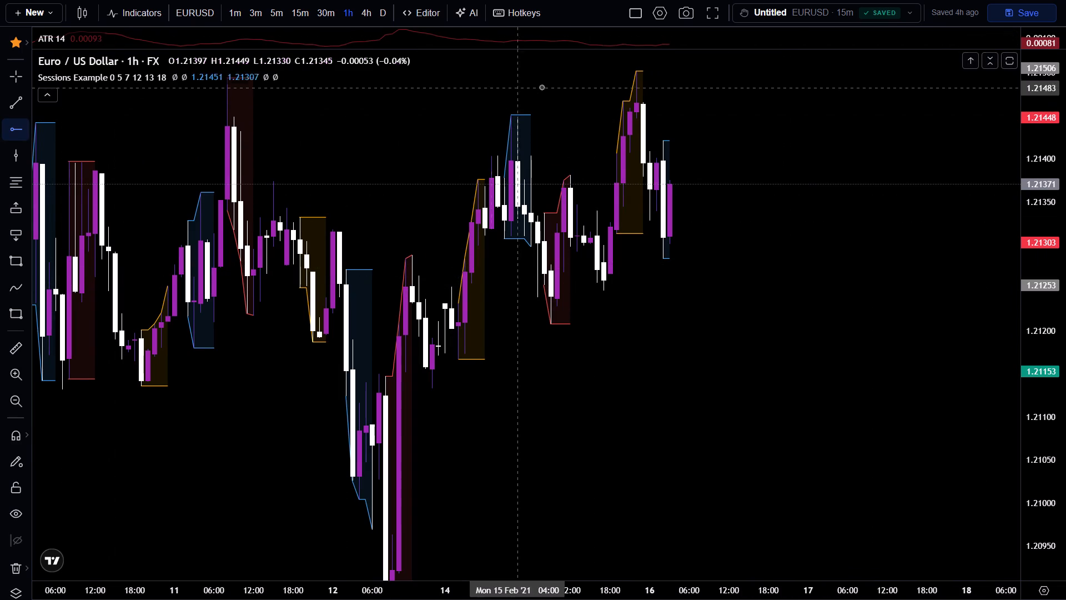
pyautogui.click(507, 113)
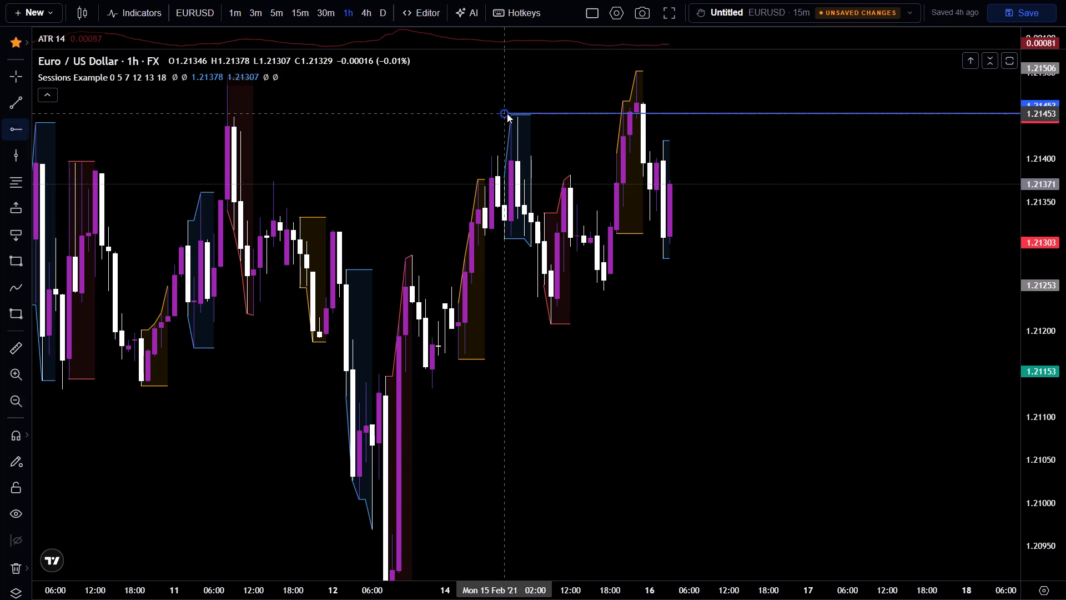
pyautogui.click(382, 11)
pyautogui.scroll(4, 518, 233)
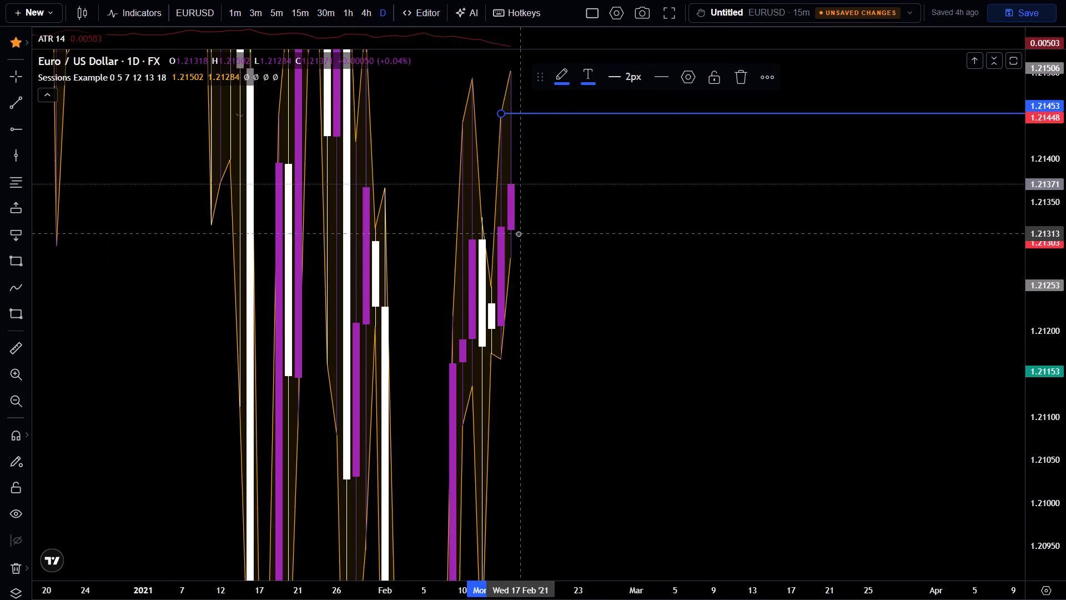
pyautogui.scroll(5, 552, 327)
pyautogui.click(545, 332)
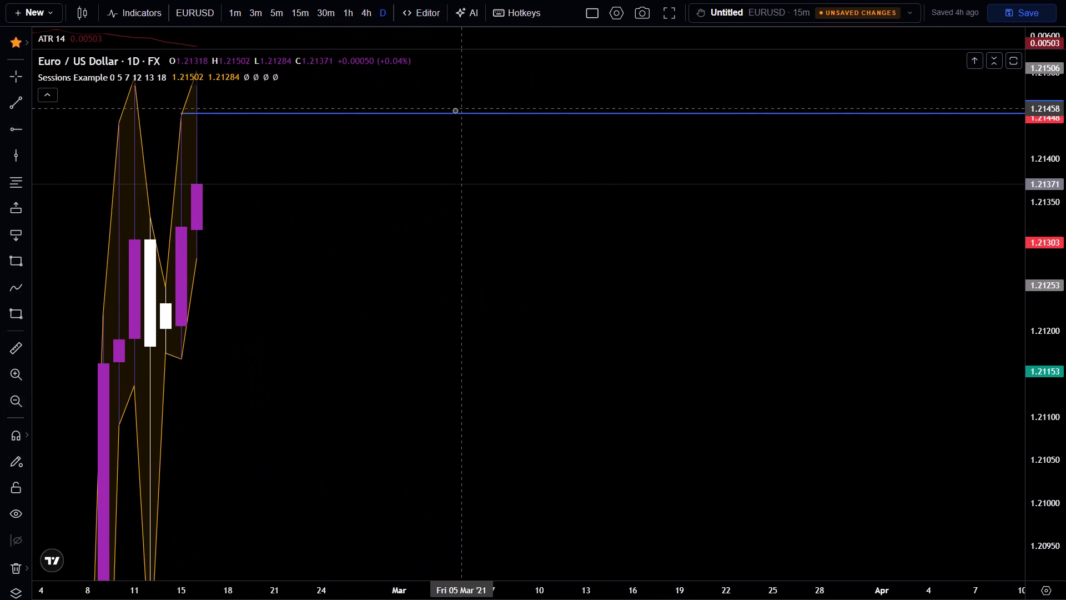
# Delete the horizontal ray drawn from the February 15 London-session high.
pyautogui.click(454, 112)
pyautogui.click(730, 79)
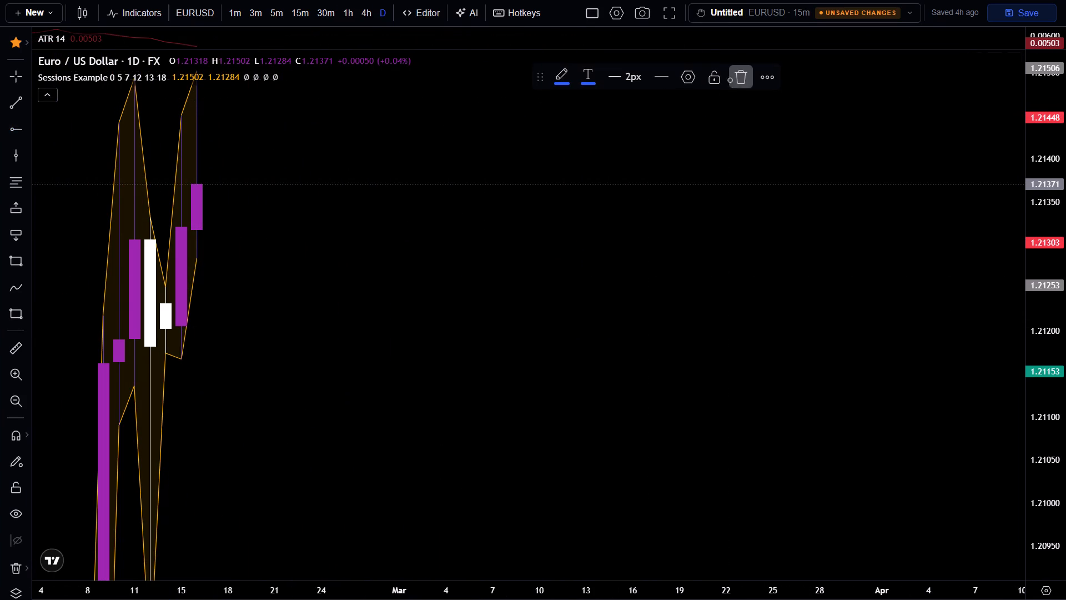
# Examine the start of the February 16, 2021 London session on 3m against the preceding Asian-session price action.
pyautogui.click(255, 16)
pyautogui.scroll(-5, 263, 35)
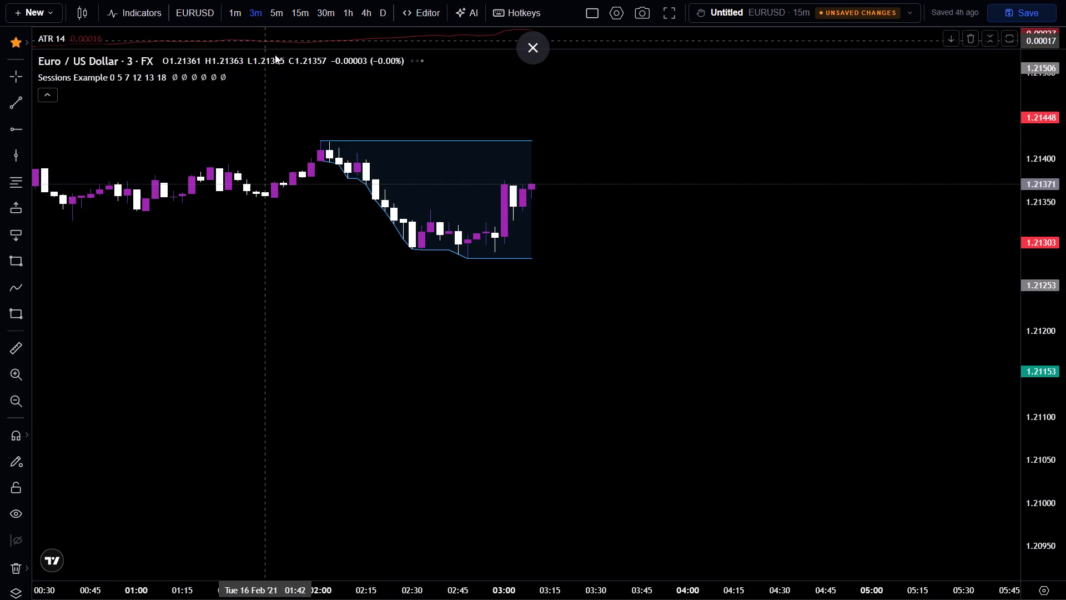
pyautogui.scroll(-17, 294, 138)
pyautogui.moveTo(1065, 324); pyautogui.dragTo(1054, 101)
pyautogui.scroll(5, 883, 151)
pyautogui.moveTo(788, 196); pyautogui.dragTo(743, 462)
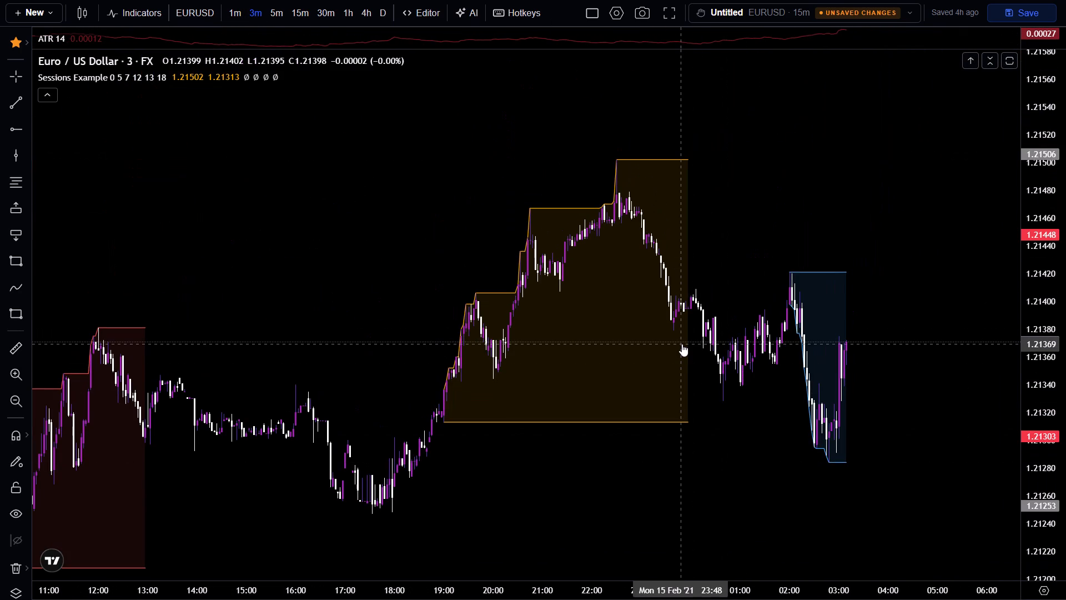
pyautogui.scroll(6, 747, 374)
pyautogui.moveTo(1065, 446); pyautogui.dragTo(1065, 150)
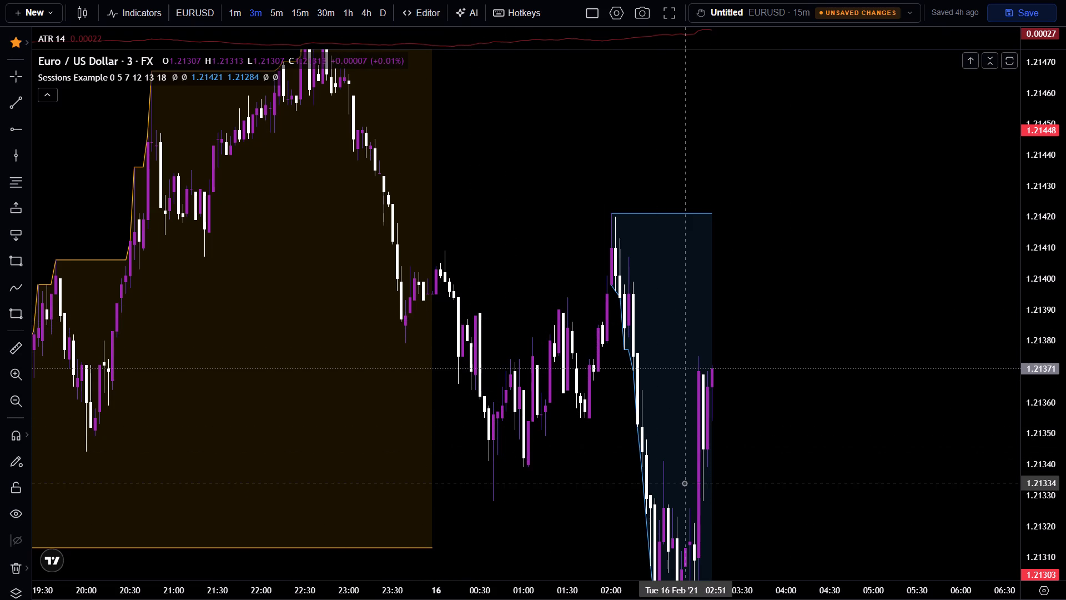
pyautogui.moveTo(675, 458); pyautogui.dragTo(660, 314)
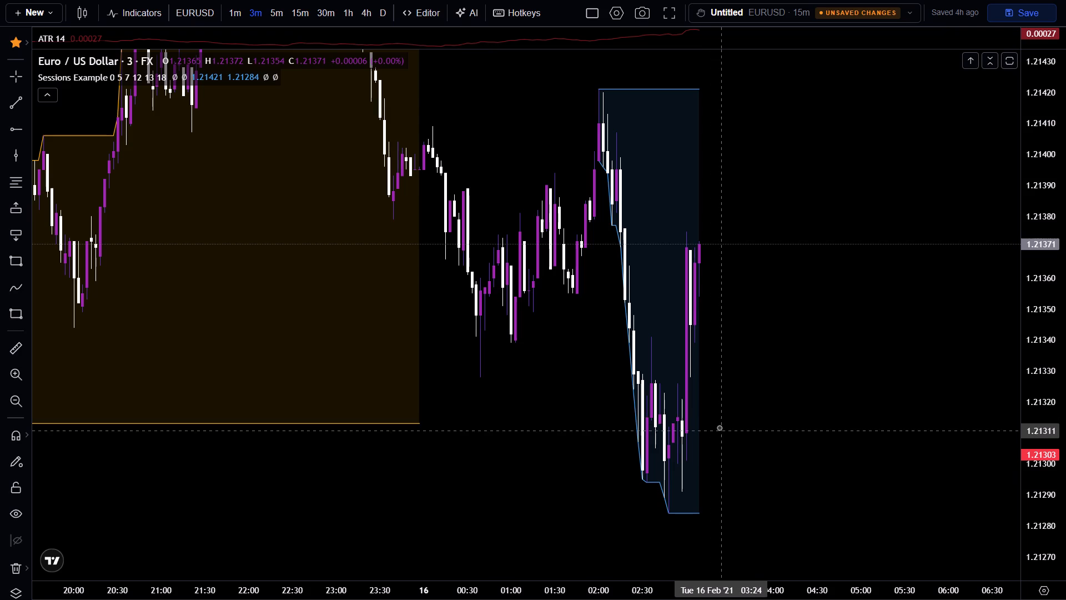
pyautogui.scroll(4, 716, 428)
pyautogui.moveTo(1065, 494); pyautogui.dragTo(1065, 176)
pyautogui.moveTo(821, 446); pyautogui.dragTo(817, 438)
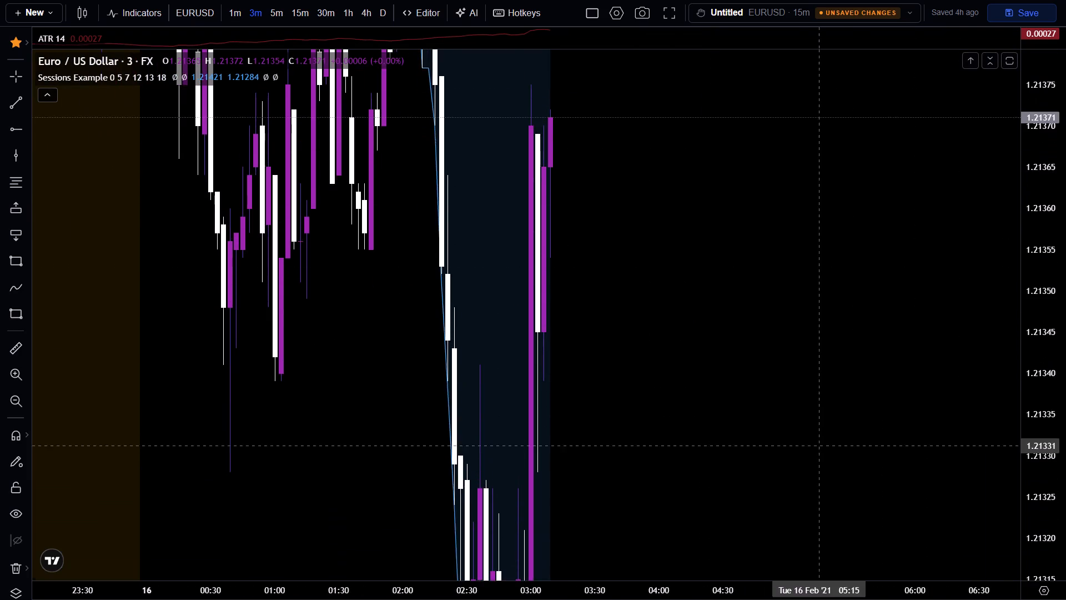
pyautogui.moveTo(817, 438); pyautogui.dragTo(795, 134)
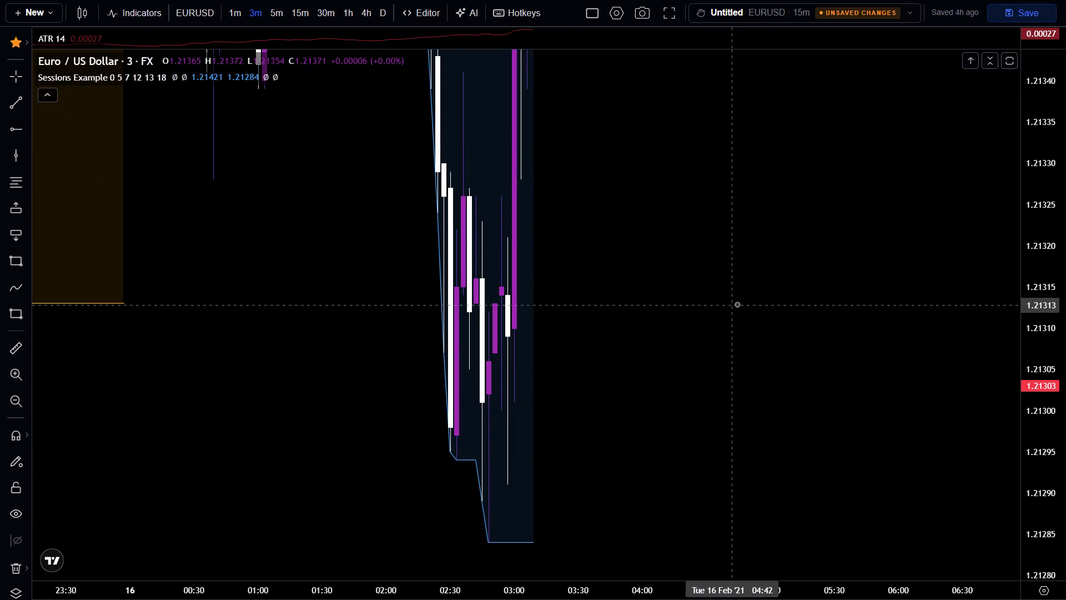
pyautogui.moveTo(1065, 111); pyautogui.dragTo(1065, 449)
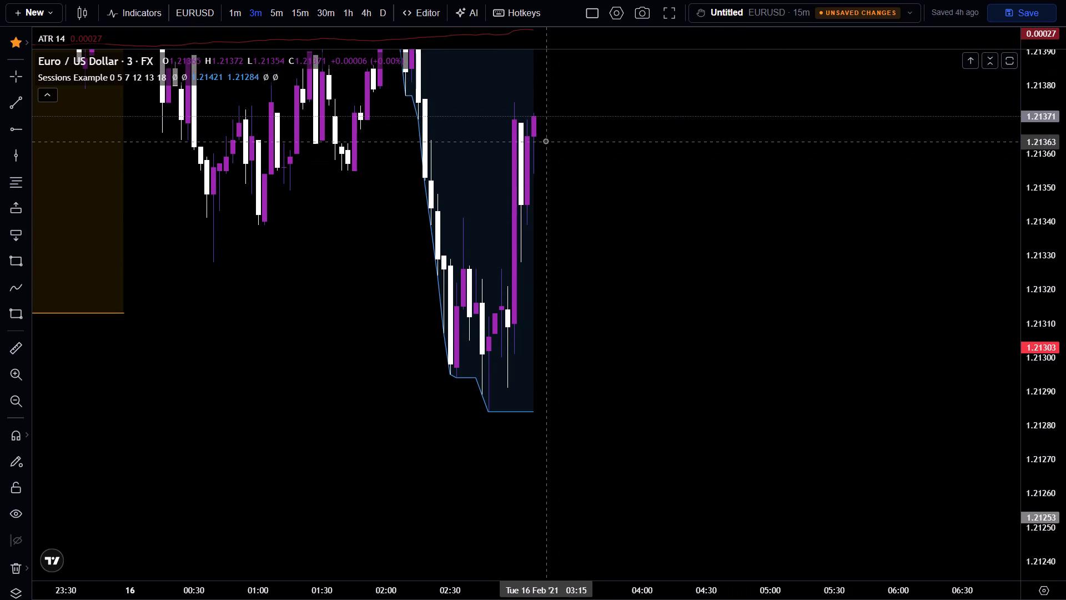
# Replay the rest of the February 16, 2021 London session on 3m and review the move from its low.
pyautogui.press('space')
pyautogui.press('space')
pyautogui.moveTo(518, 137); pyautogui.dragTo(987, 510)
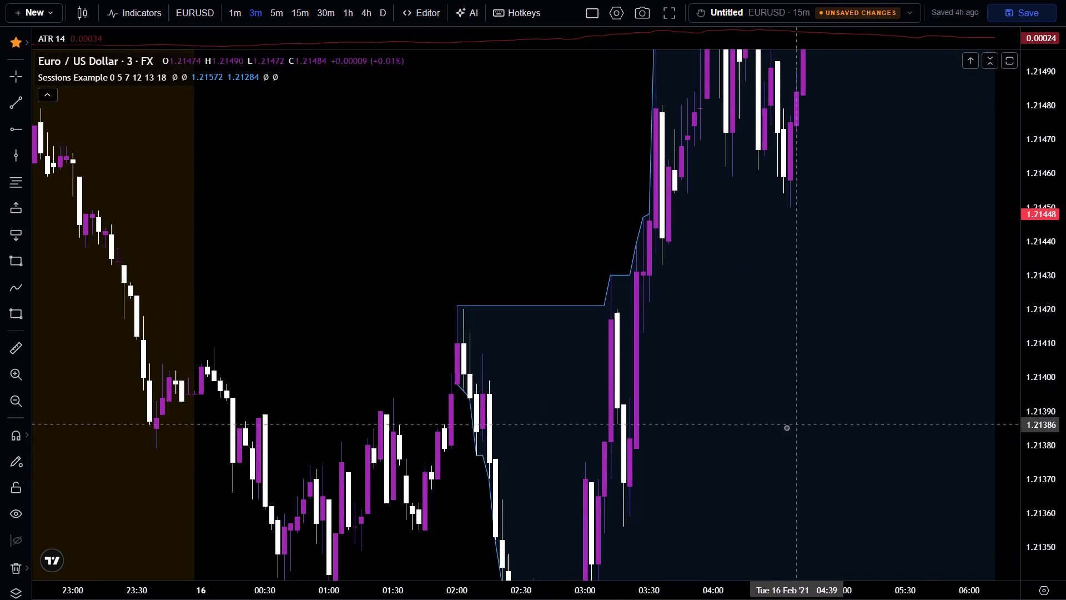
pyautogui.moveTo(705, 471); pyautogui.dragTo(686, 418)
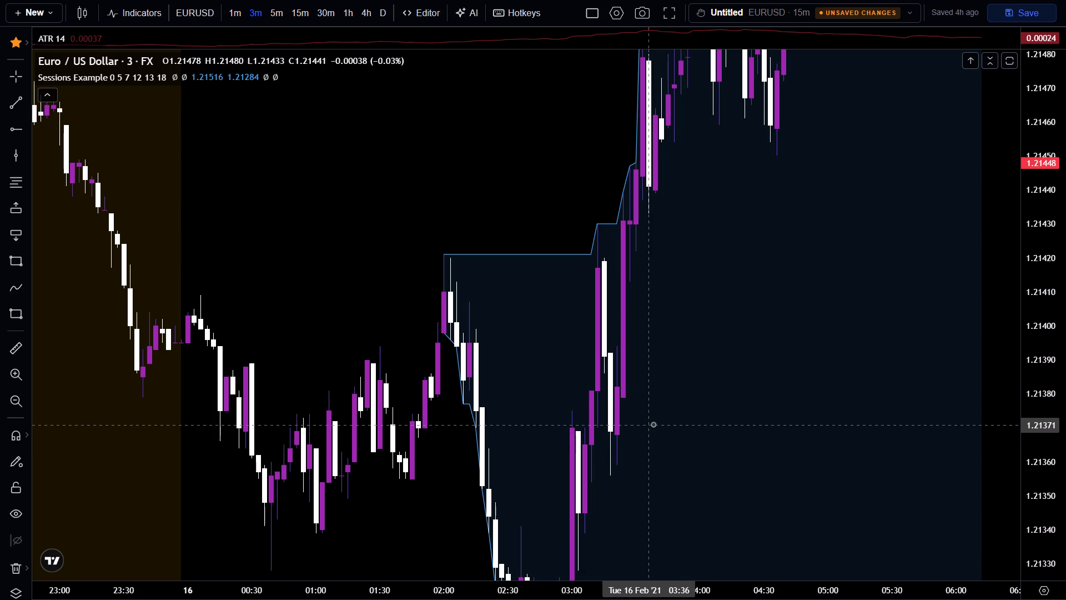
pyautogui.moveTo(653, 424); pyautogui.dragTo(655, 347)
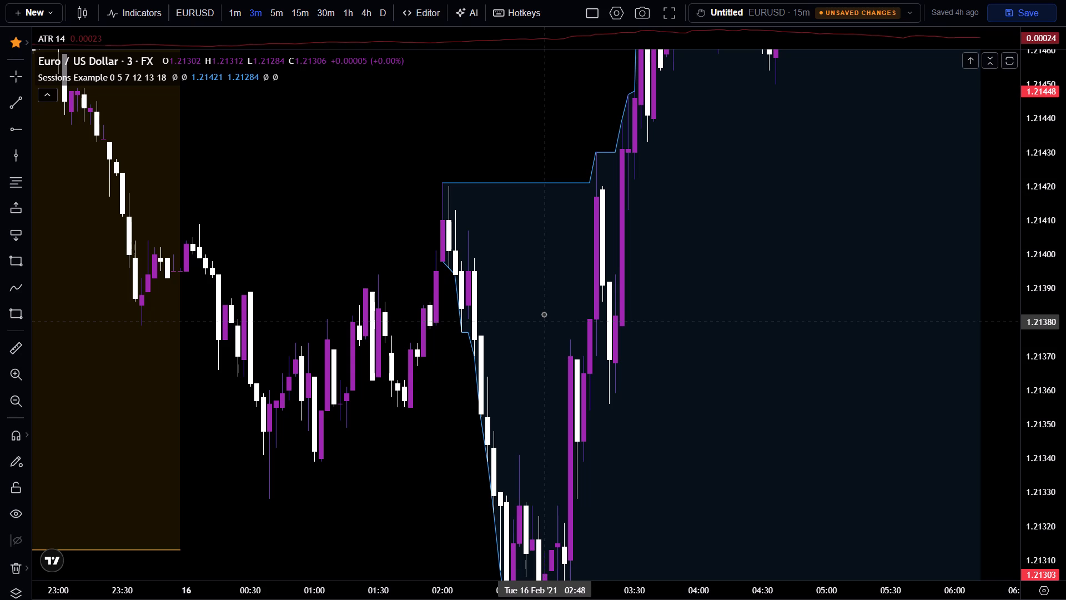
# Set the chart back to 1h and replay EURUSD forward to the start of the February 17, 2021 London session.
pyautogui.click(345, 10)
pyautogui.moveTo(1065, 196); pyautogui.dragTo(1048, 597)
pyautogui.scroll(4, 778, 458)
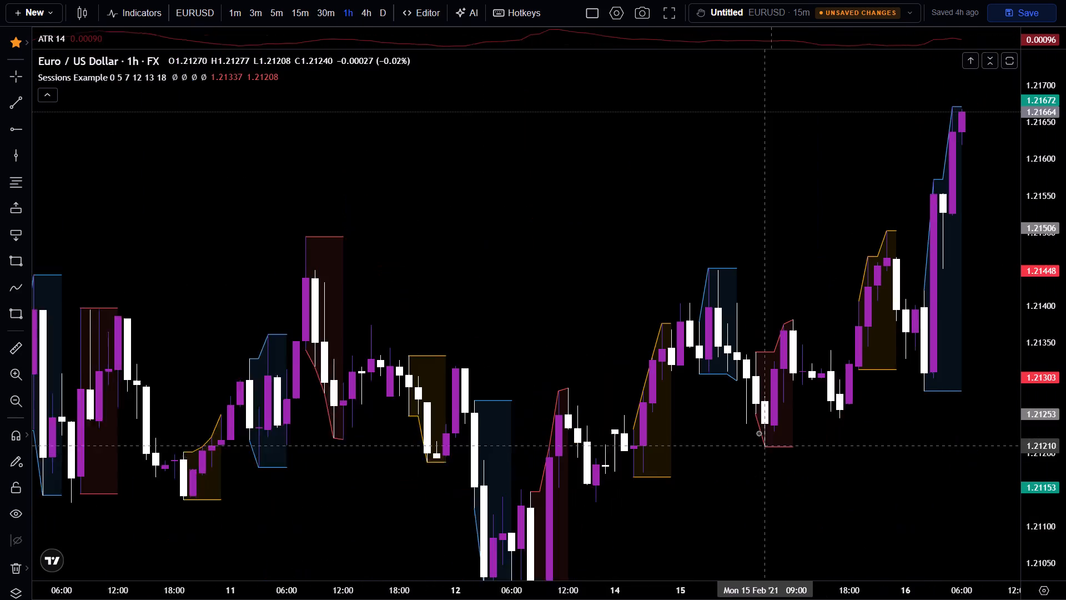
pyautogui.scroll(1, 758, 433)
pyautogui.moveTo(931, 393); pyautogui.dragTo(532, 471)
pyautogui.press('space')
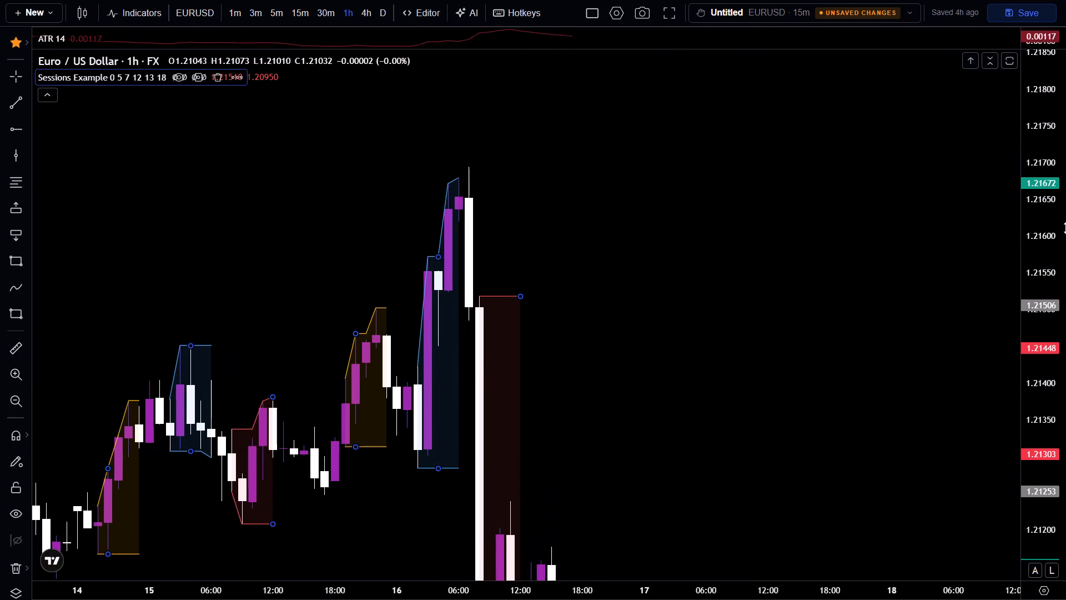
pyautogui.moveTo(1065, 248); pyautogui.dragTo(1024, 546)
pyautogui.press('space')
pyautogui.moveTo(255, 453); pyautogui.dragTo(458, 317)
pyautogui.moveTo(1065, 484); pyautogui.dragTo(1054, 126)
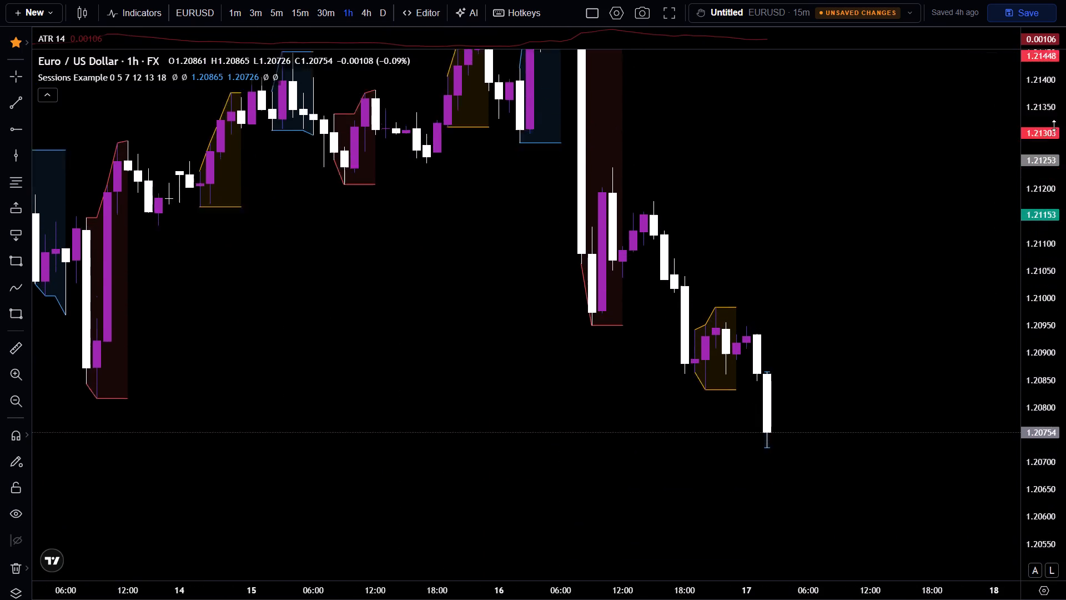
pyautogui.moveTo(1054, 126); pyautogui.dragTo(1062, 0)
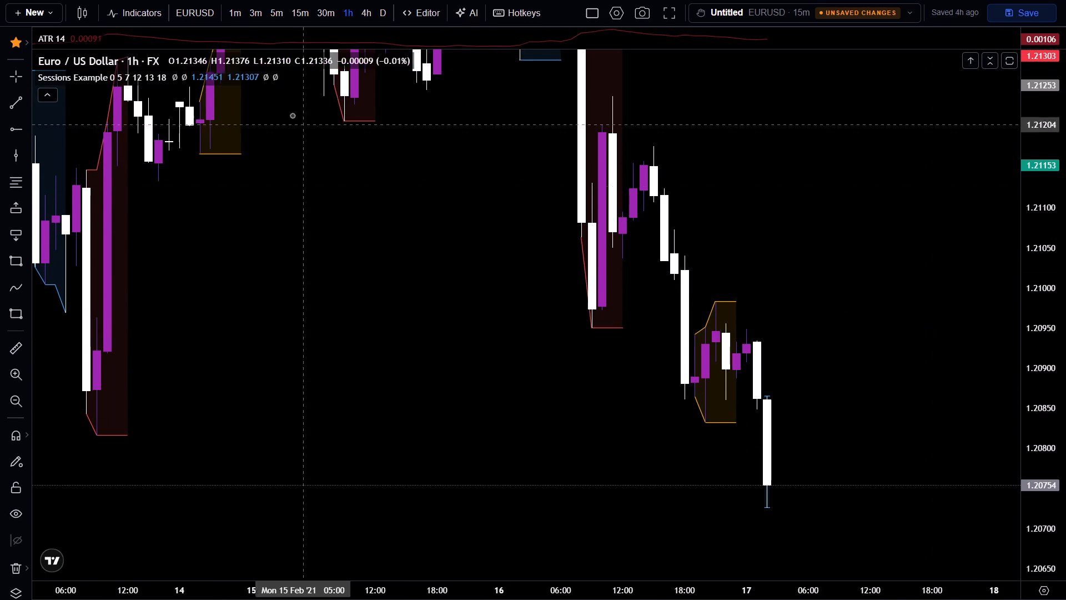
# Set the chart to 3m and examine the February 17, 2021 London session start against the preceding Asian-session price action.
pyautogui.click(257, 17)
pyautogui.scroll(-6, 467, 282)
pyautogui.moveTo(1065, 467); pyautogui.dragTo(1065, 197)
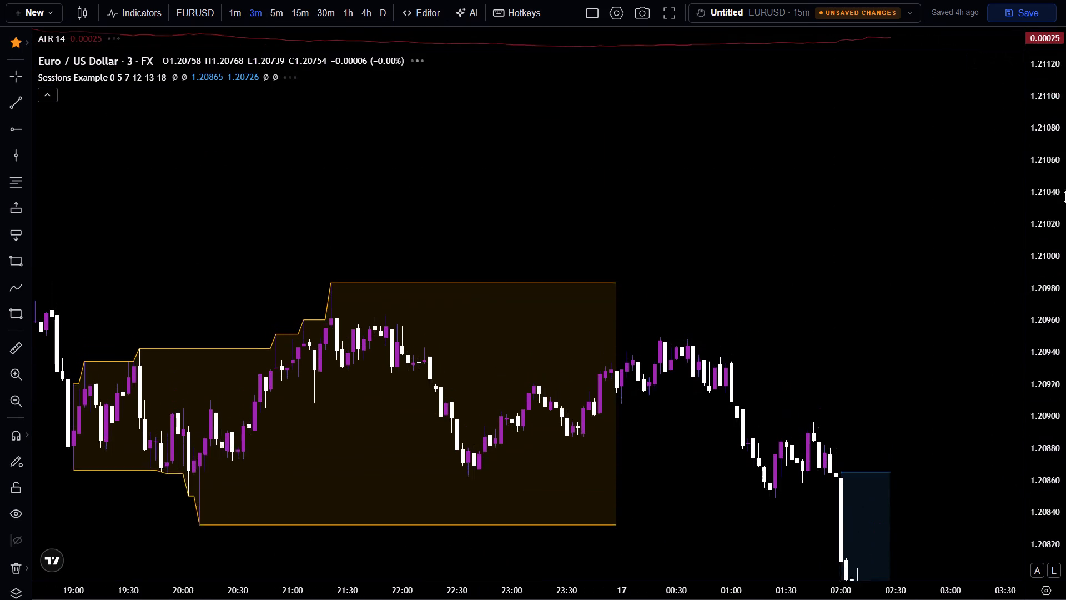
pyautogui.moveTo(1065, 197); pyautogui.dragTo(1065, 188)
pyautogui.moveTo(1065, 342); pyautogui.dragTo(1065, 126)
pyautogui.moveTo(1027, 358); pyautogui.dragTo(1059, 214)
pyautogui.moveTo(846, 379); pyautogui.dragTo(821, 251)
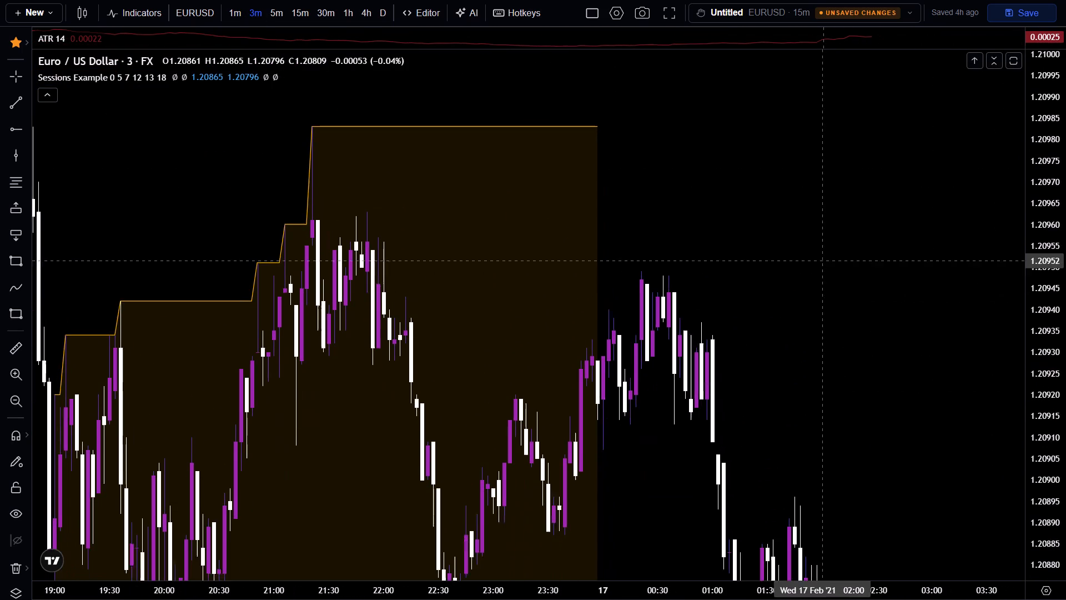
pyautogui.moveTo(821, 251); pyautogui.dragTo(821, 243)
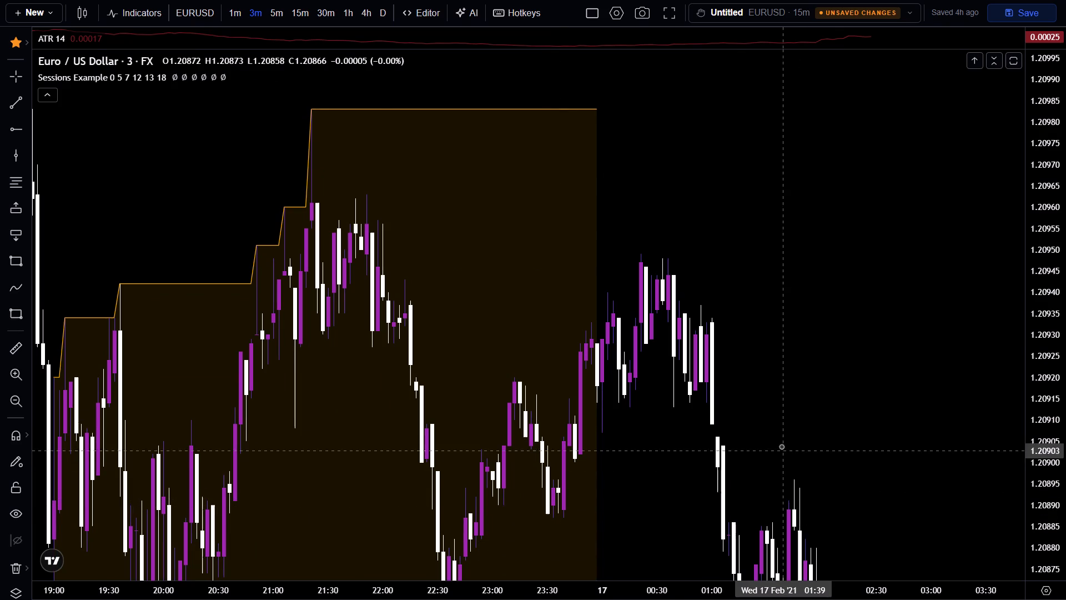
pyautogui.moveTo(795, 514); pyautogui.dragTo(743, 268)
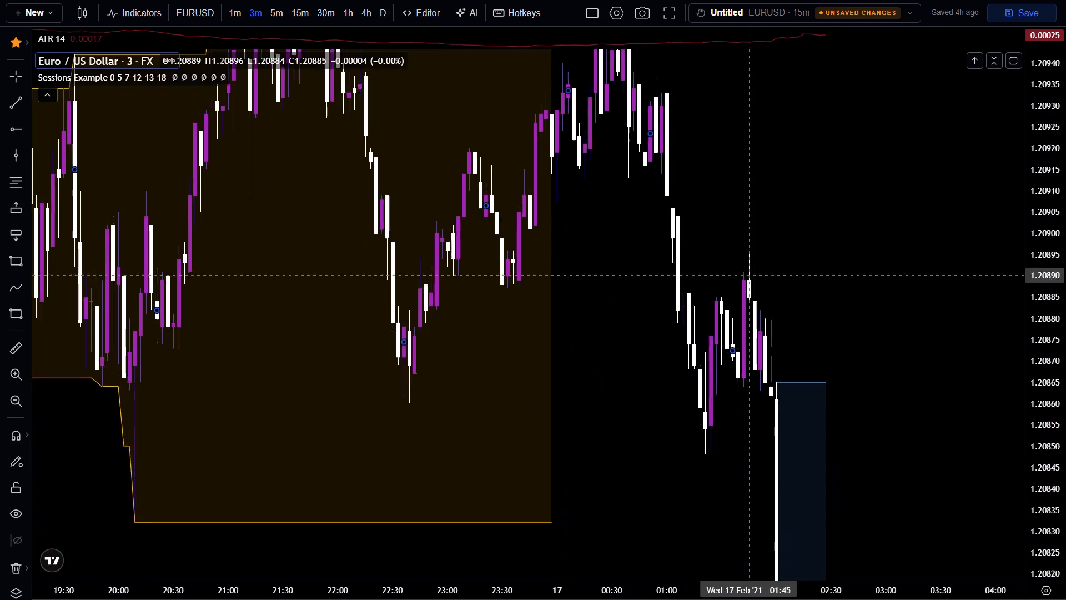
pyautogui.moveTo(743, 268); pyautogui.dragTo(674, 36)
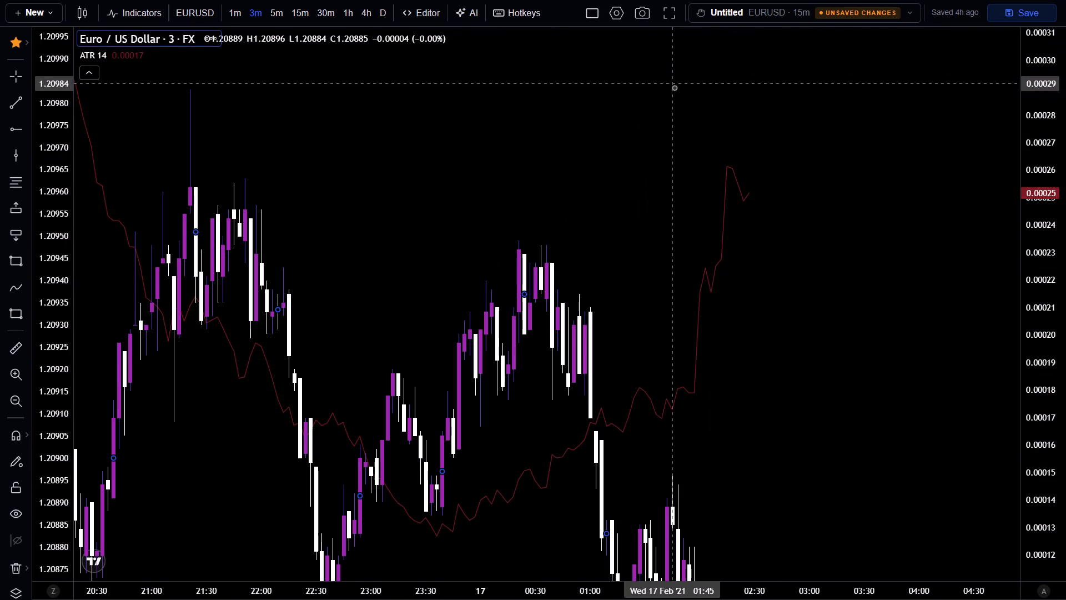
pyautogui.scroll(-3, 671, 232)
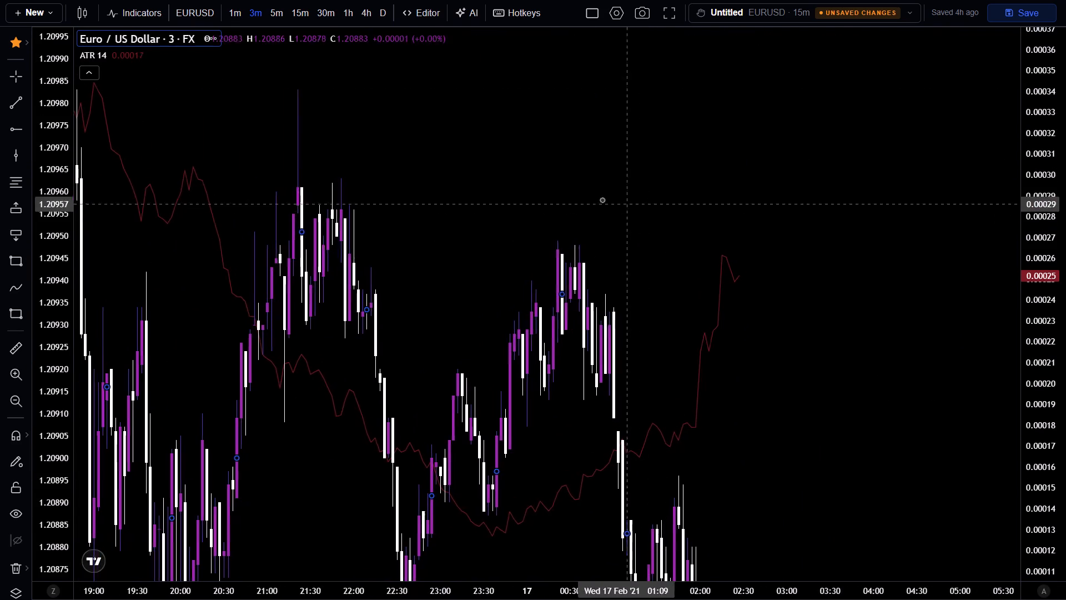
# Remove the ATR 14 indicator that overlays the EURUSD price candles.
pyautogui.doubleClick(313, 135)
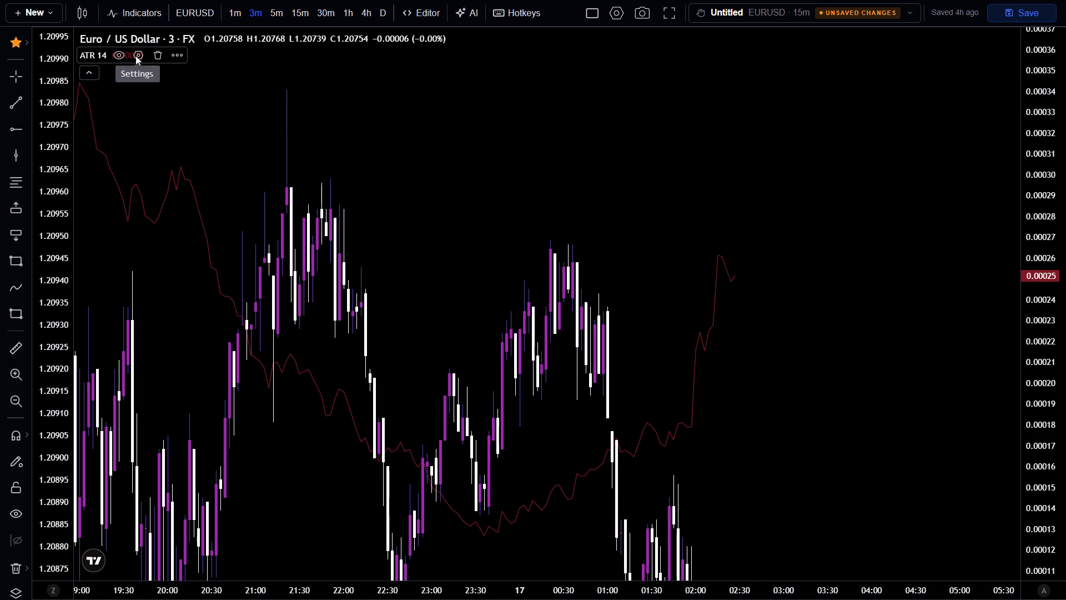
pyautogui.click(157, 56)
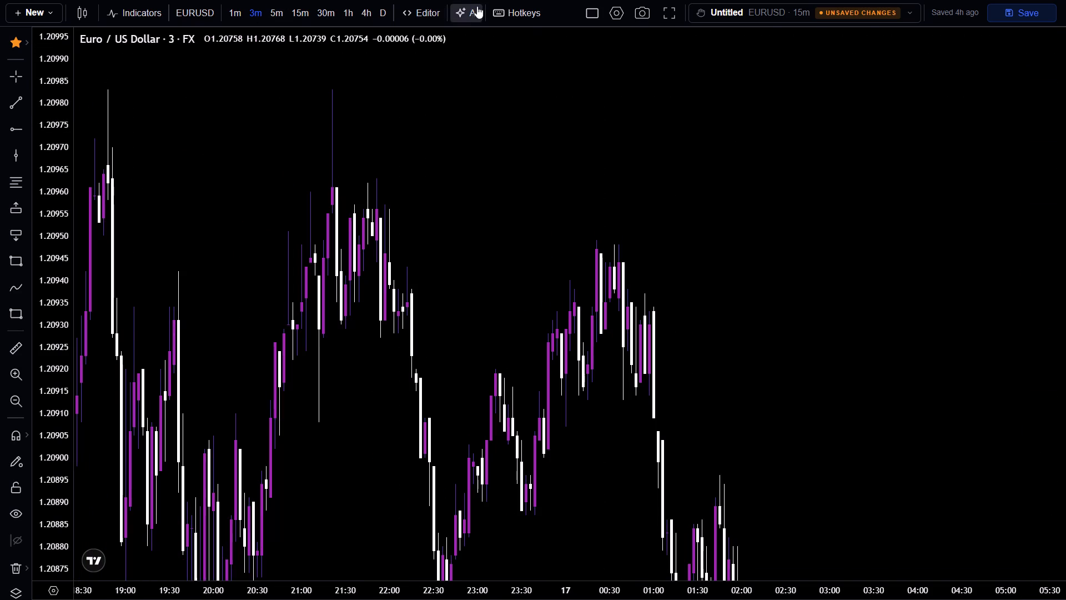
# Add the Average True Range indicator to the chart and shrink its pane to a thin strip below the candles.
pyautogui.click(149, 15)
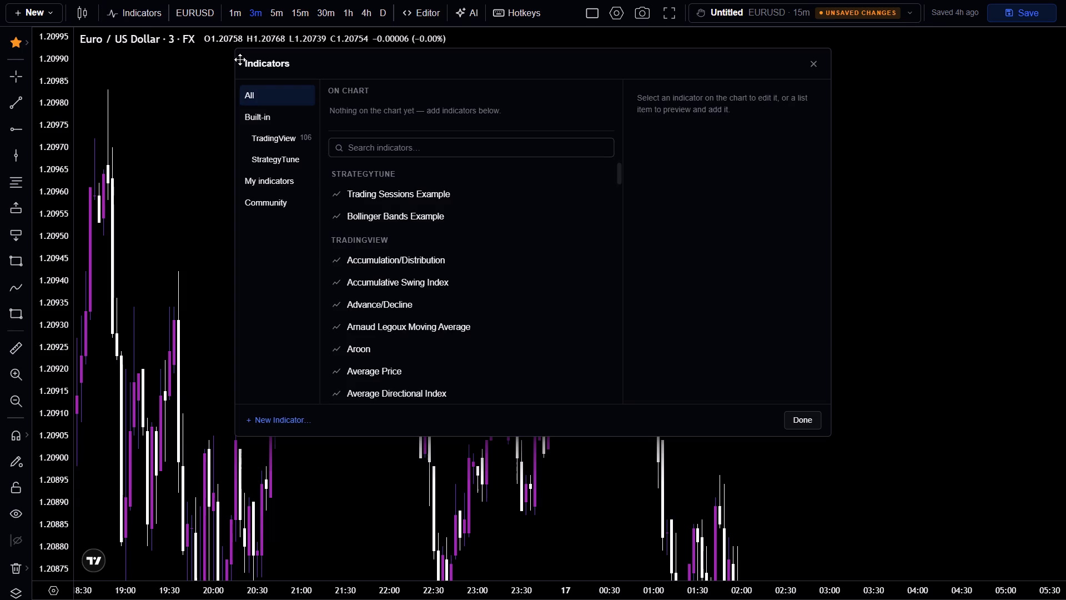
pyautogui.scroll(-1, 411, 334)
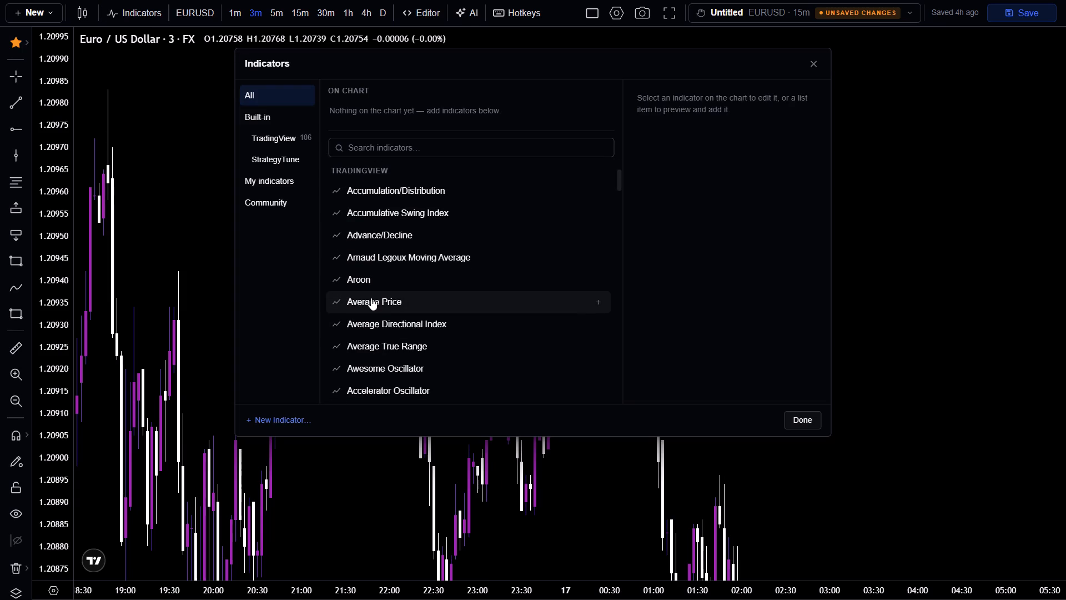
pyautogui.click(401, 336)
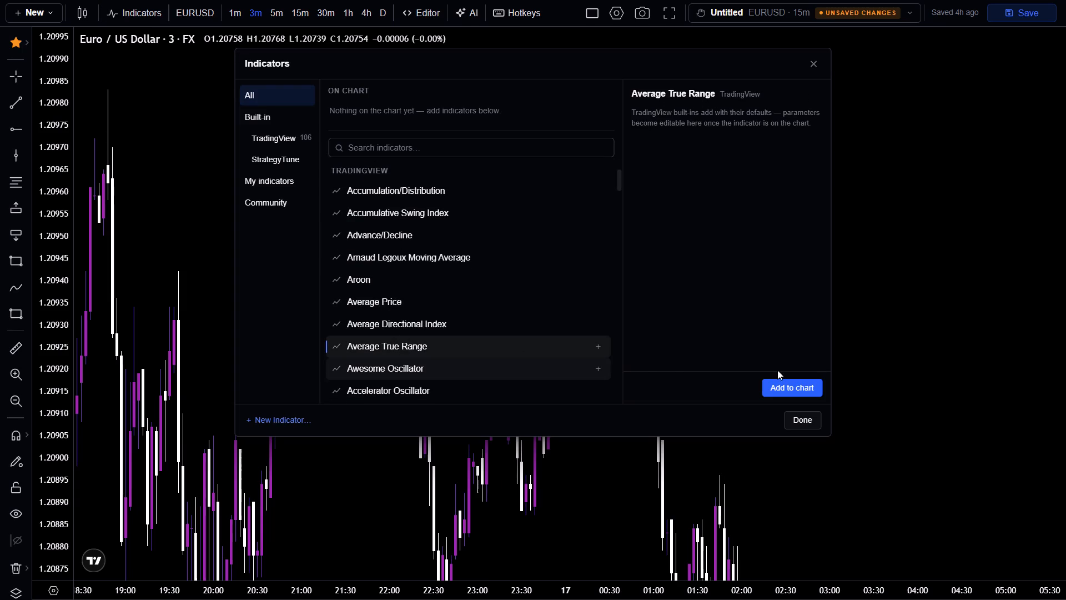
pyautogui.click(781, 385)
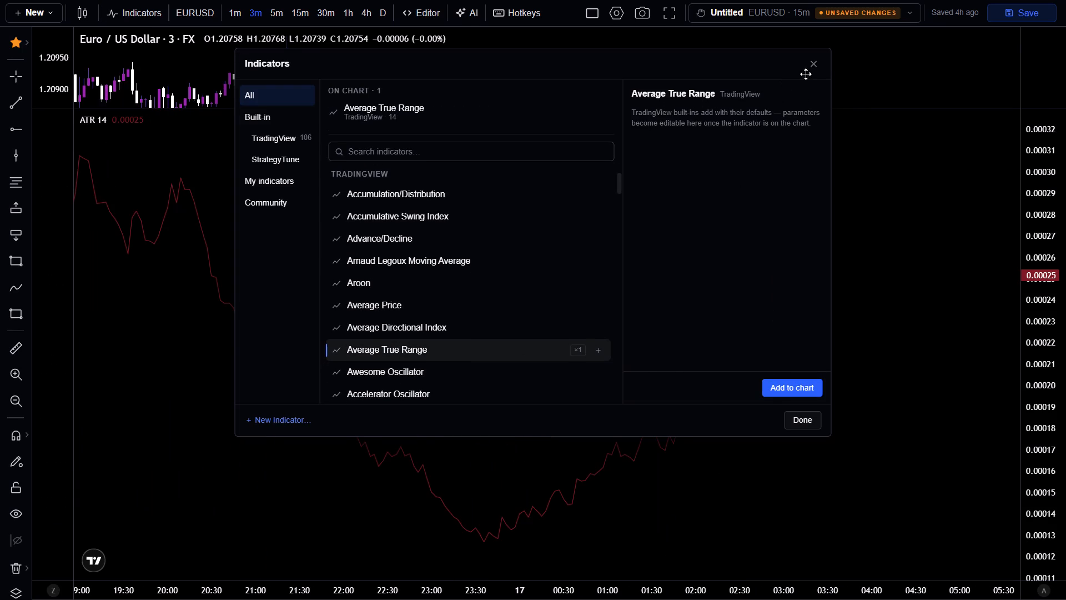
pyautogui.click(809, 67)
pyautogui.moveTo(644, 108); pyautogui.dragTo(656, 186)
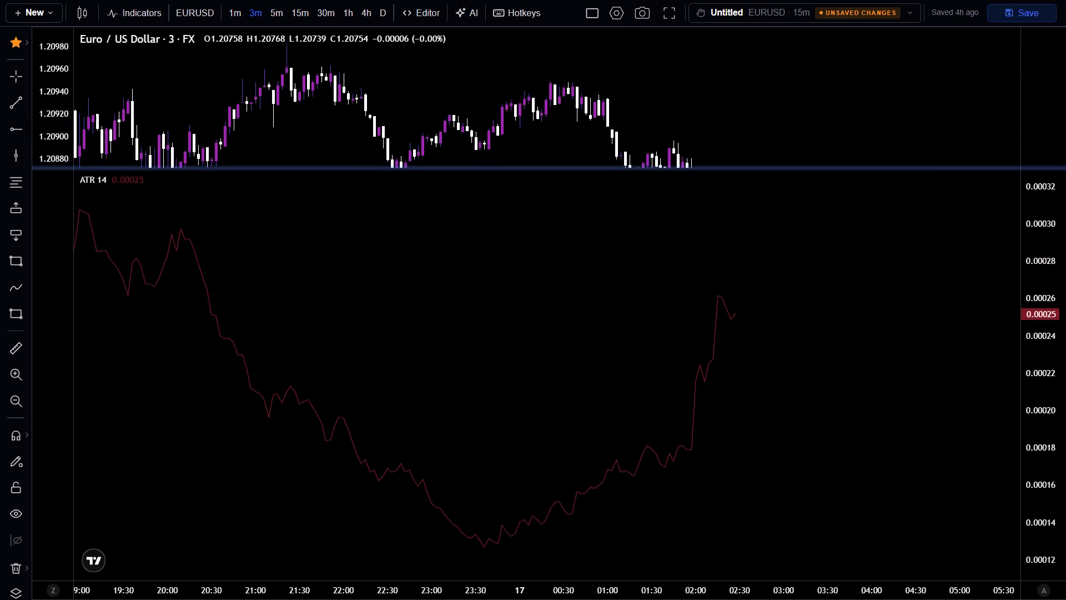
pyautogui.moveTo(656, 186); pyautogui.dragTo(644, 536)
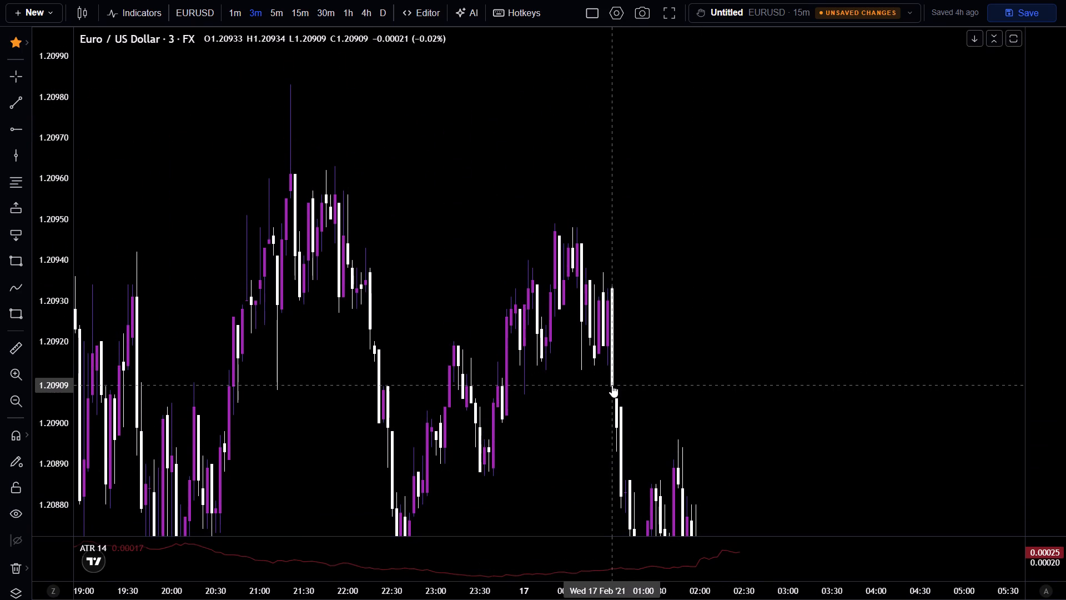
# Switch to the Notion EURUSD trades database and tick the "Follo..." checkbox for the February 4, 2021 trade.
pyautogui.click(600, 146)
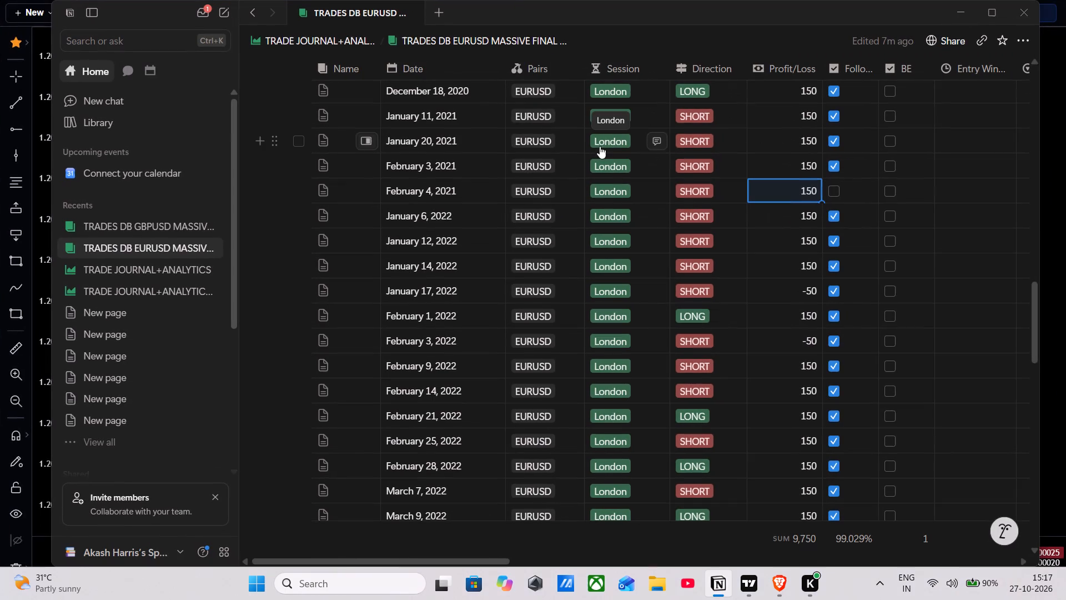
pyautogui.click(827, 184)
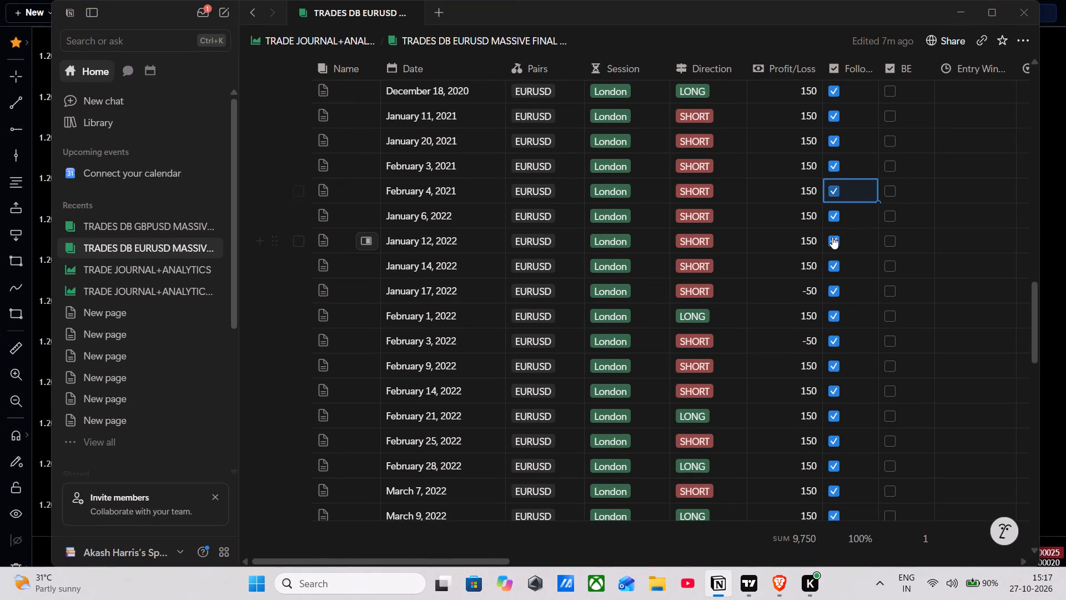
# Add a new entry to the trades database and set its date to February 17, 2021.
pyautogui.scroll(-6, 832, 234)
pyautogui.scroll(-5, 798, 266)
pyautogui.scroll(-6, 285, 517)
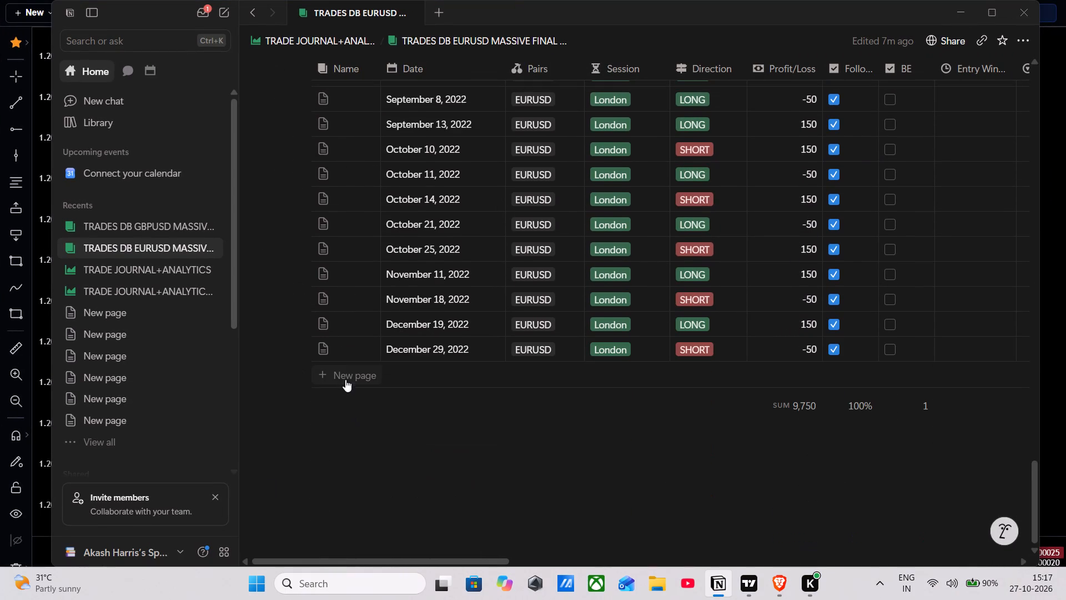
pyautogui.click(345, 377)
pyautogui.click(356, 427)
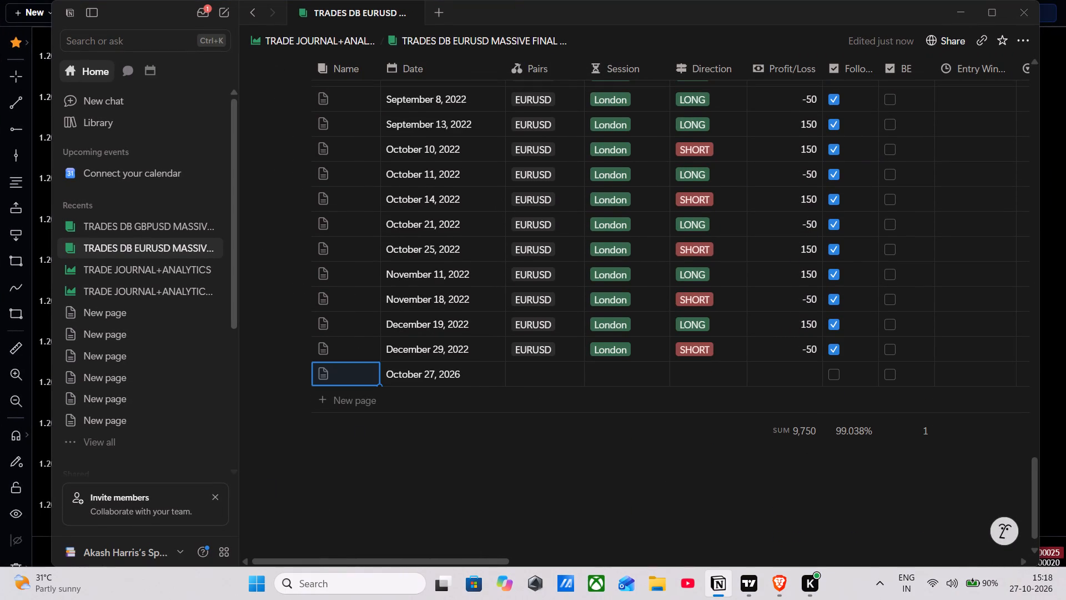
pyautogui.click(418, 374)
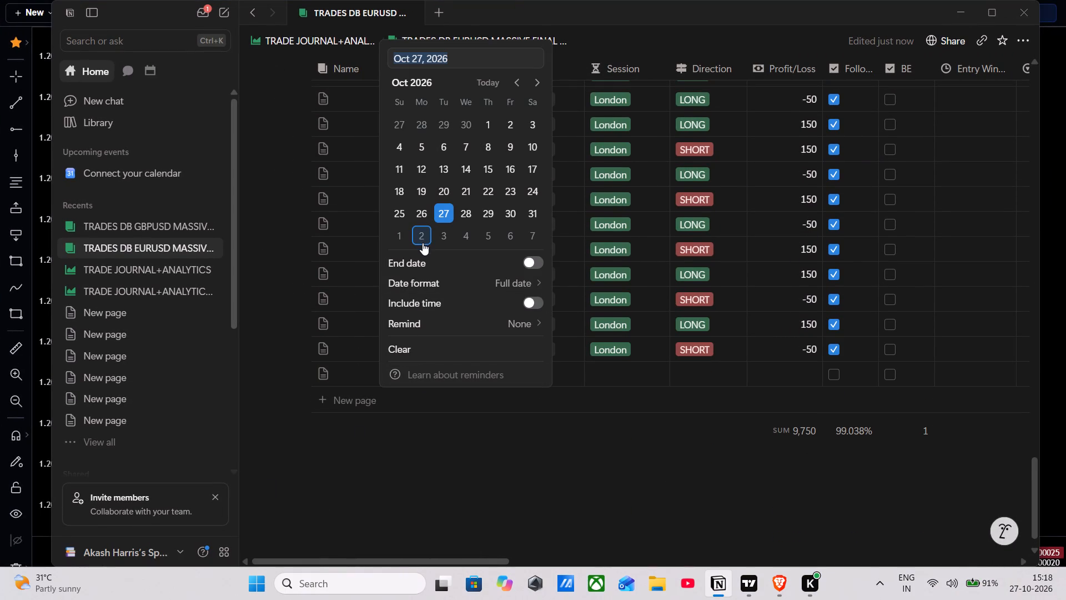
pyautogui.hotkey('ctrl', 'v')
pyautogui.press('Return')
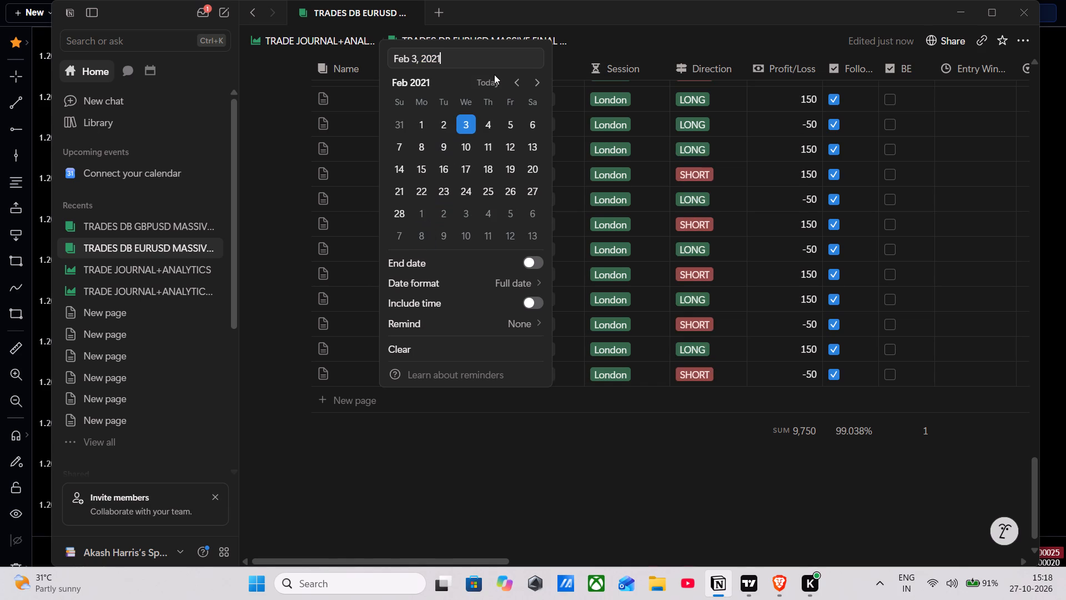
pyautogui.click(468, 164)
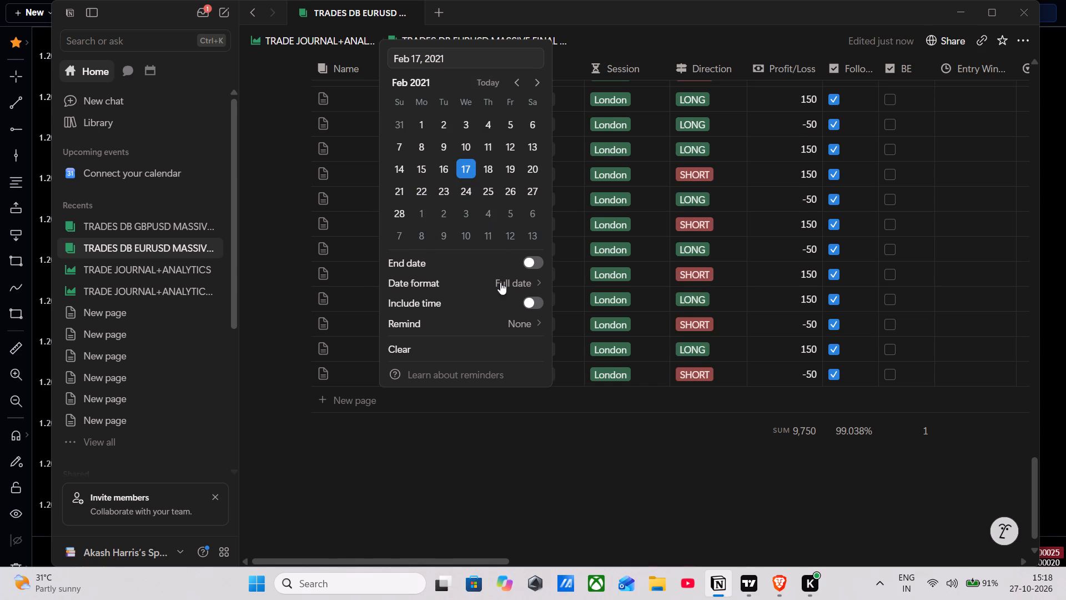
pyautogui.click(510, 482)
# Fill in the February 17, 2021 trade with pair EURUSD, session London, direction SHORT and profit 150, and tick its "Follo..." checkbox.
pyautogui.scroll(5, 516, 472)
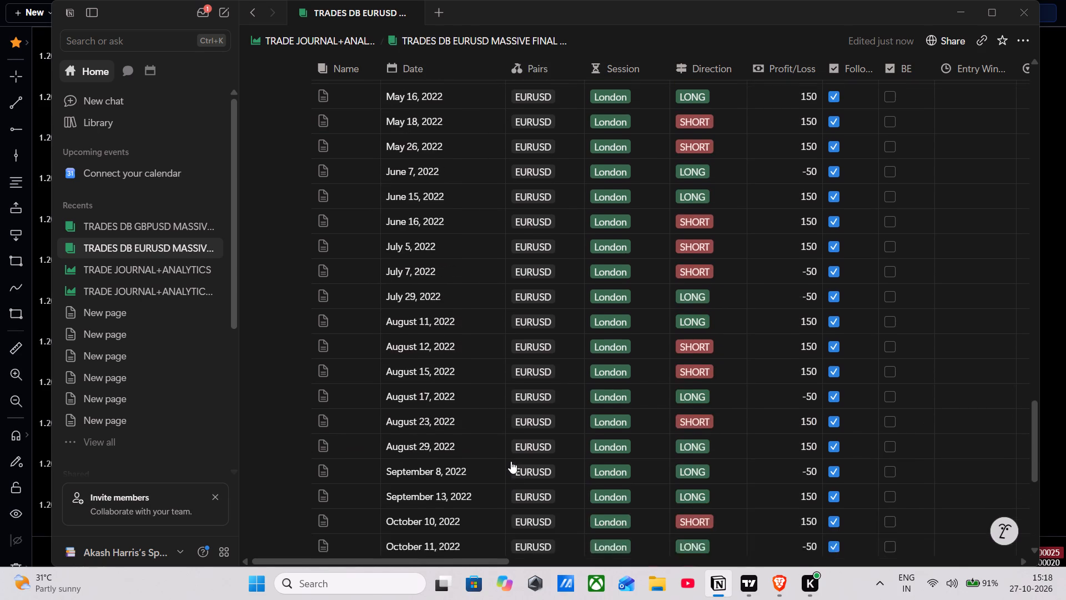
pyautogui.scroll(11, 511, 461)
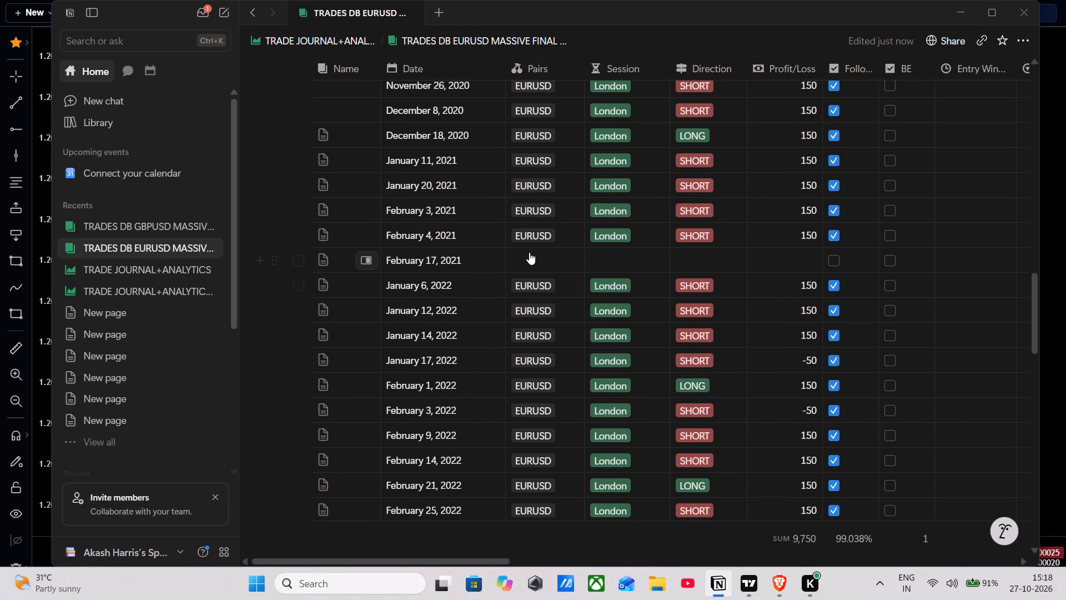
pyautogui.click(529, 251)
pyautogui.click(554, 308)
pyautogui.click(620, 257)
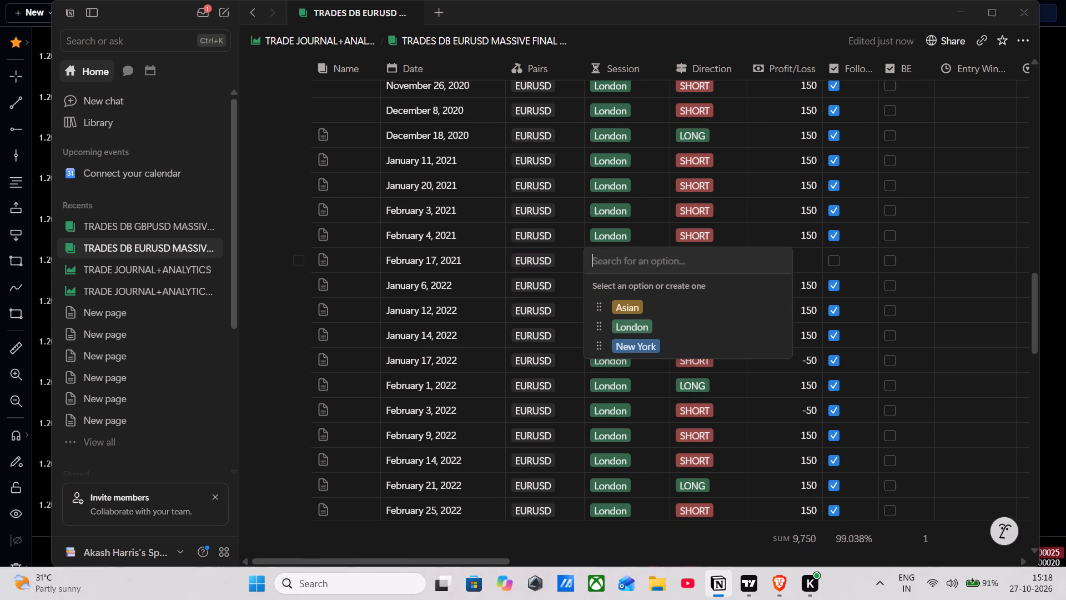
pyautogui.click(628, 320)
pyautogui.click(673, 257)
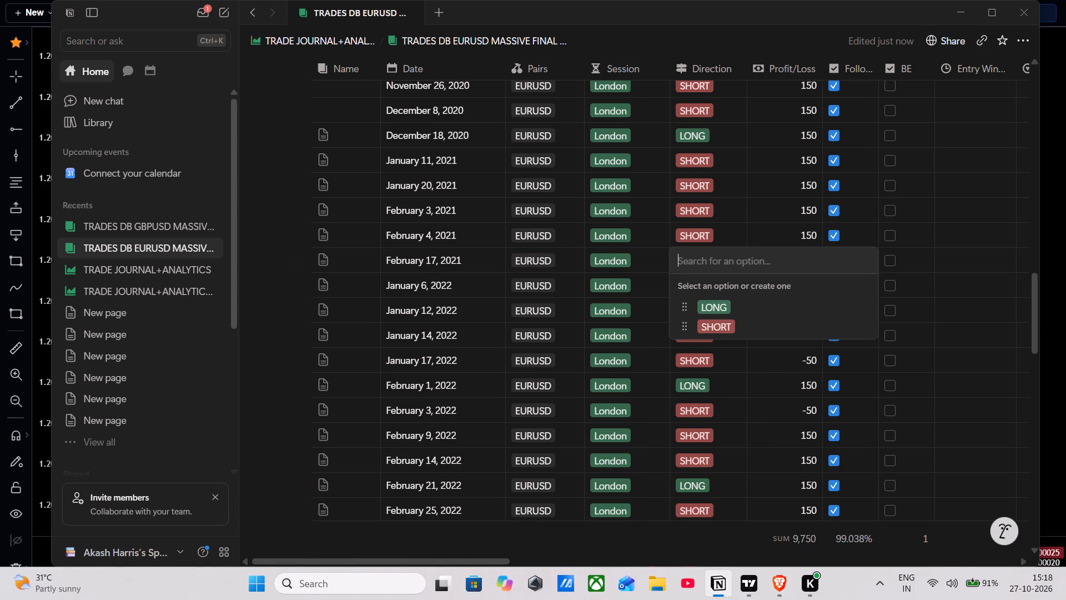
pyautogui.click(722, 328)
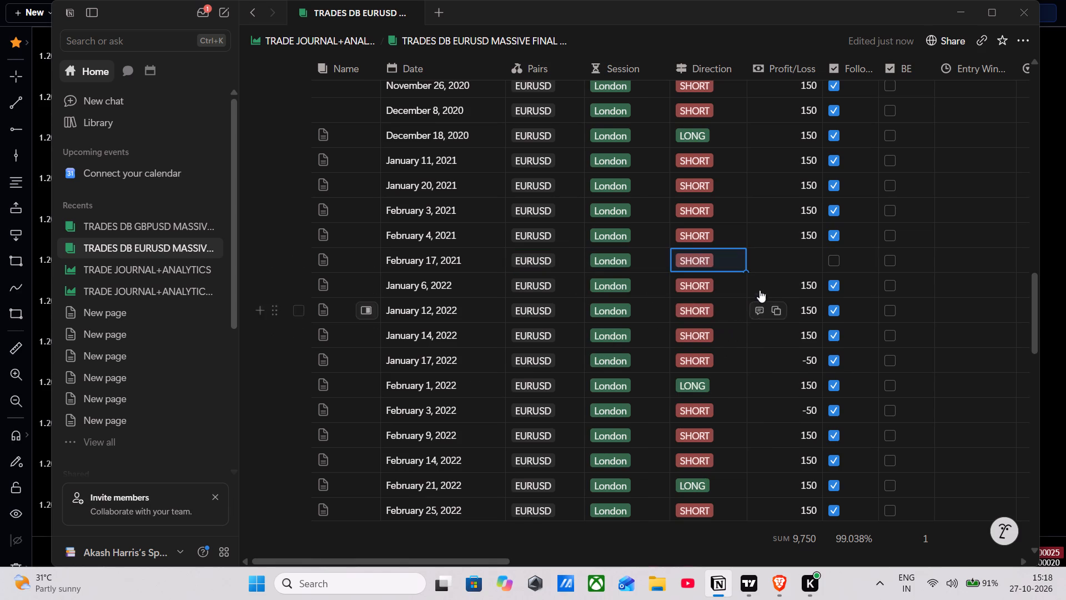
pyautogui.click(770, 264)
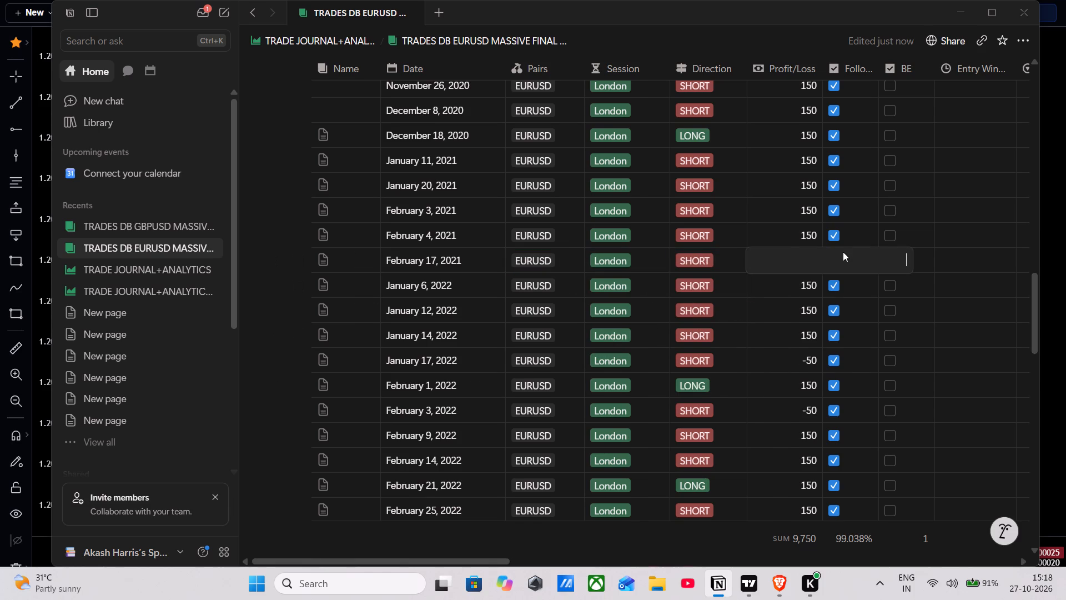
pyautogui.write('150')
pyautogui.click(281, 297)
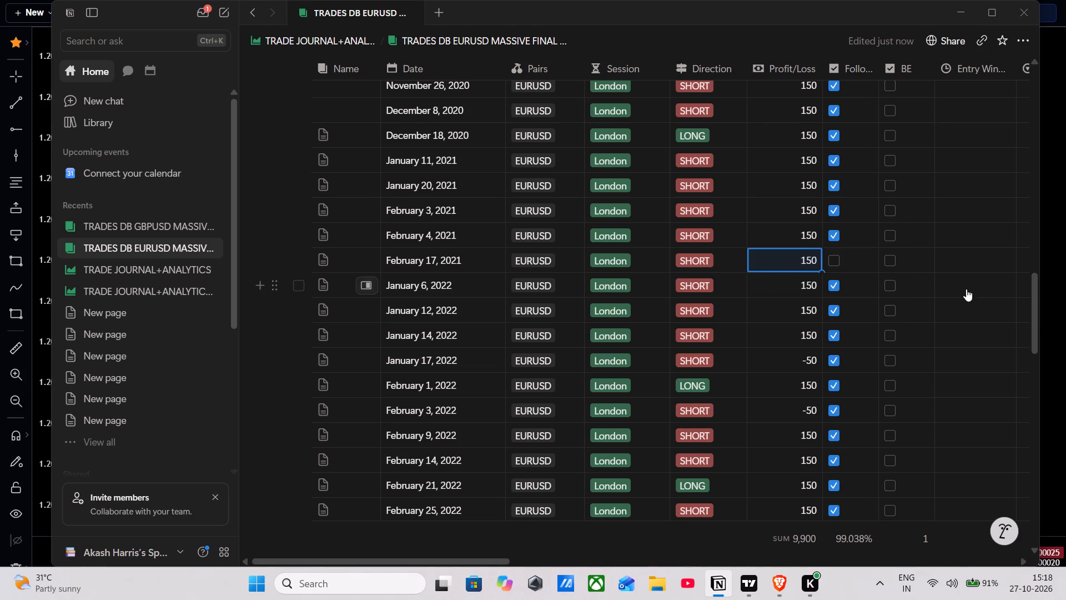
pyautogui.click(839, 260)
# Return to the EURUSD chart in Brave and save the Untitled chart layout.
pyautogui.click(969, 21)
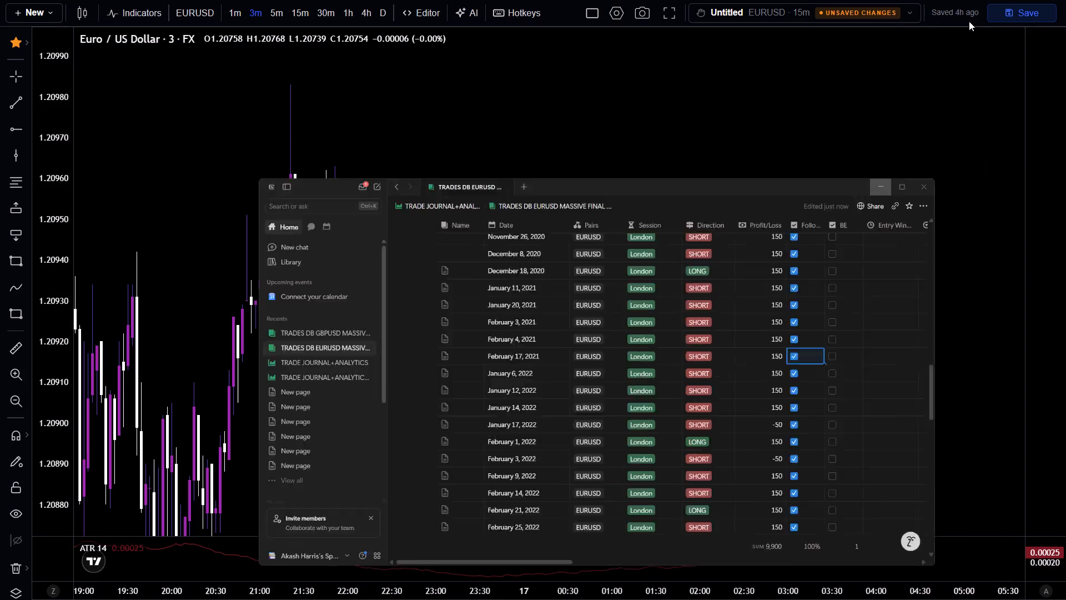
pyautogui.click(1029, 11)
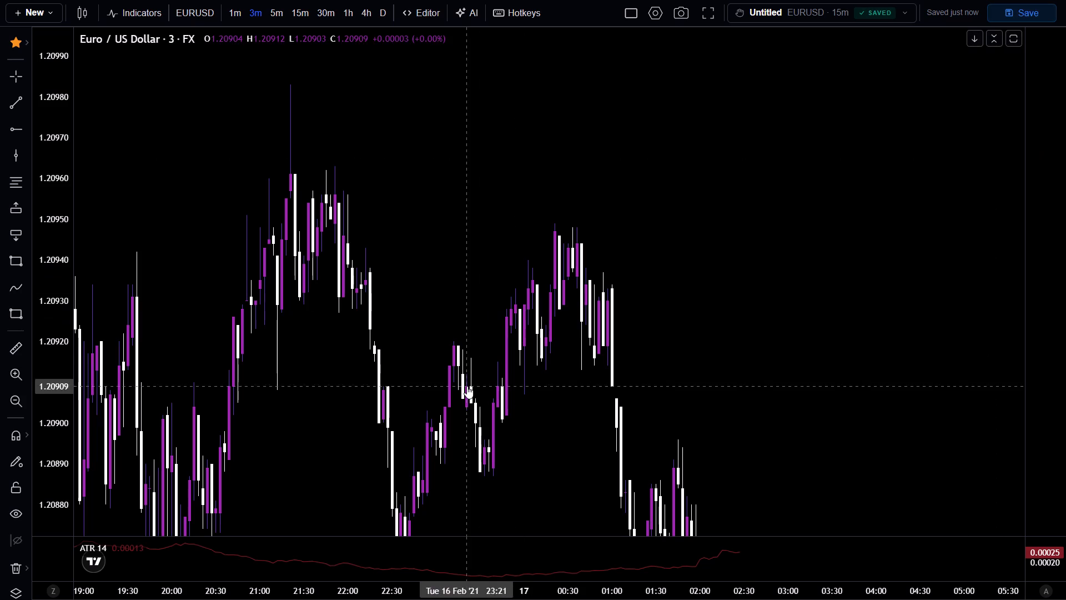
# Set the chart's scales placement to Stack on the right in the Scales and lines settings.
pyautogui.moveTo(1065, 281); pyautogui.dragTo(1060, 531)
pyautogui.moveTo(1042, 349); pyautogui.dragTo(1065, 518)
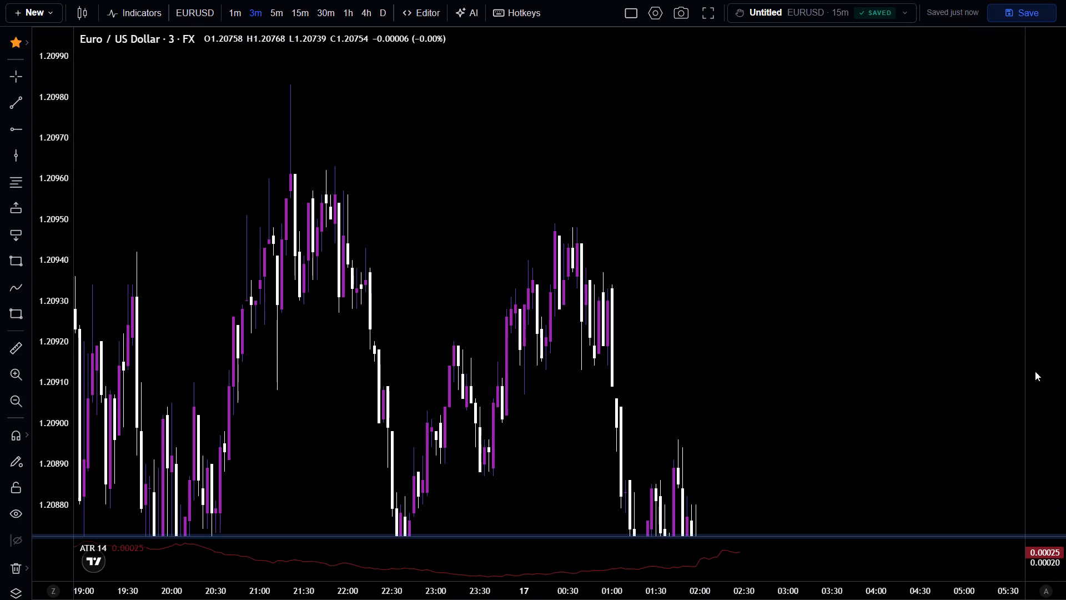
pyautogui.moveTo(1035, 369); pyautogui.dragTo(1030, 374)
pyautogui.moveTo(814, 427); pyautogui.dragTo(676, 194)
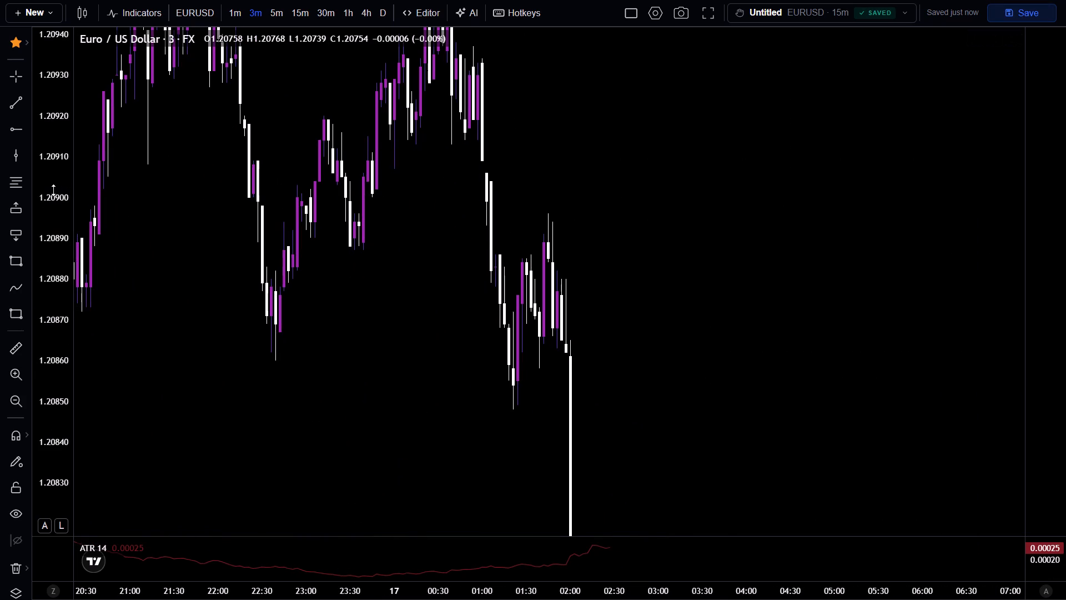
pyautogui.moveTo(53, 190); pyautogui.dragTo(1048, 204)
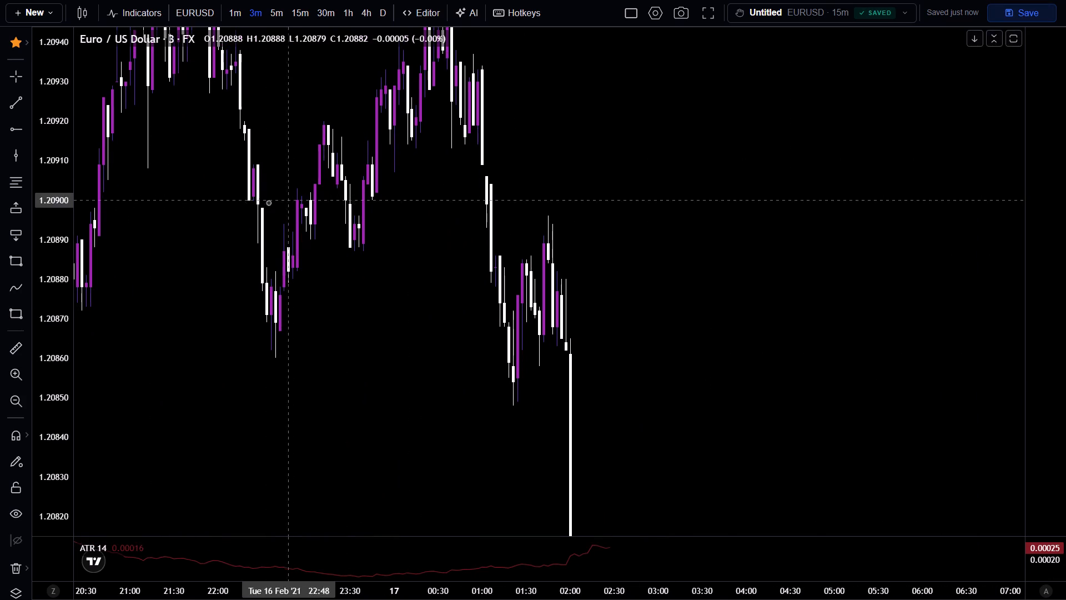
pyautogui.rightClick(64, 205)
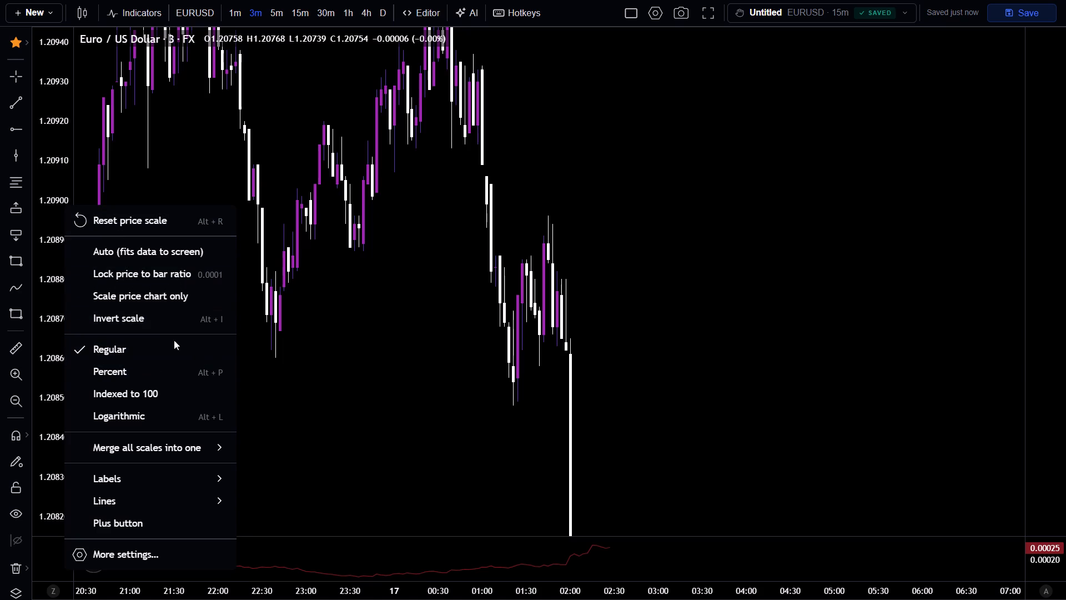
pyautogui.click(165, 545)
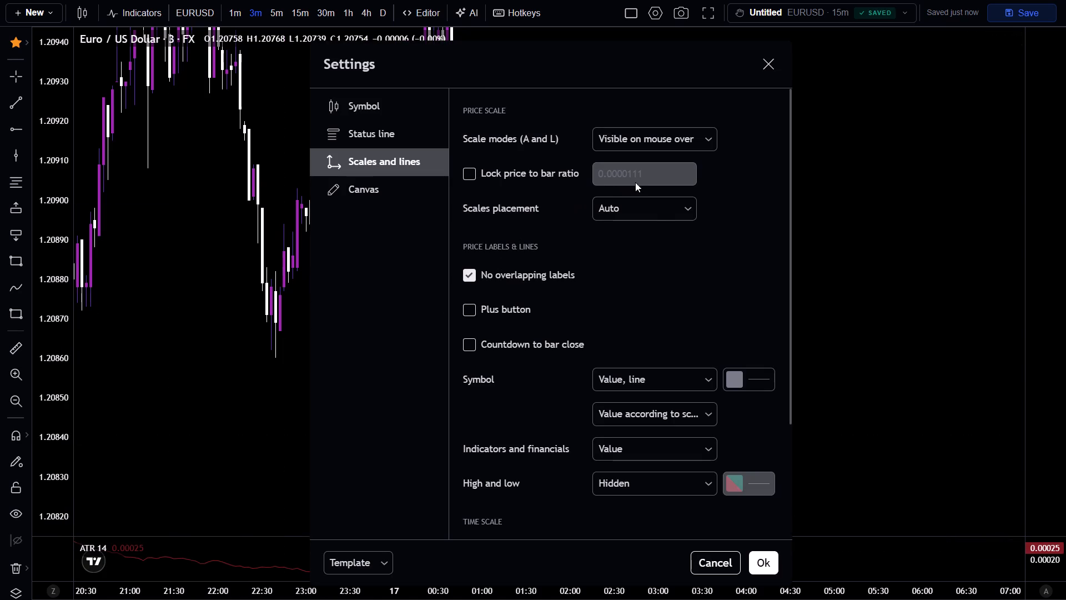
pyautogui.click(652, 204)
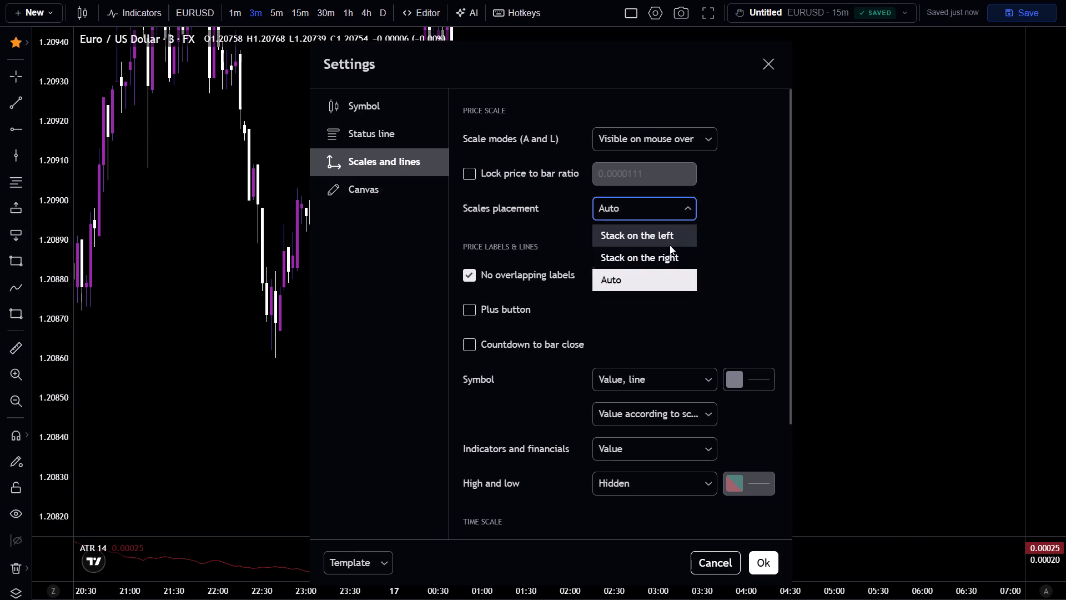
pyautogui.click(667, 254)
pyautogui.click(763, 566)
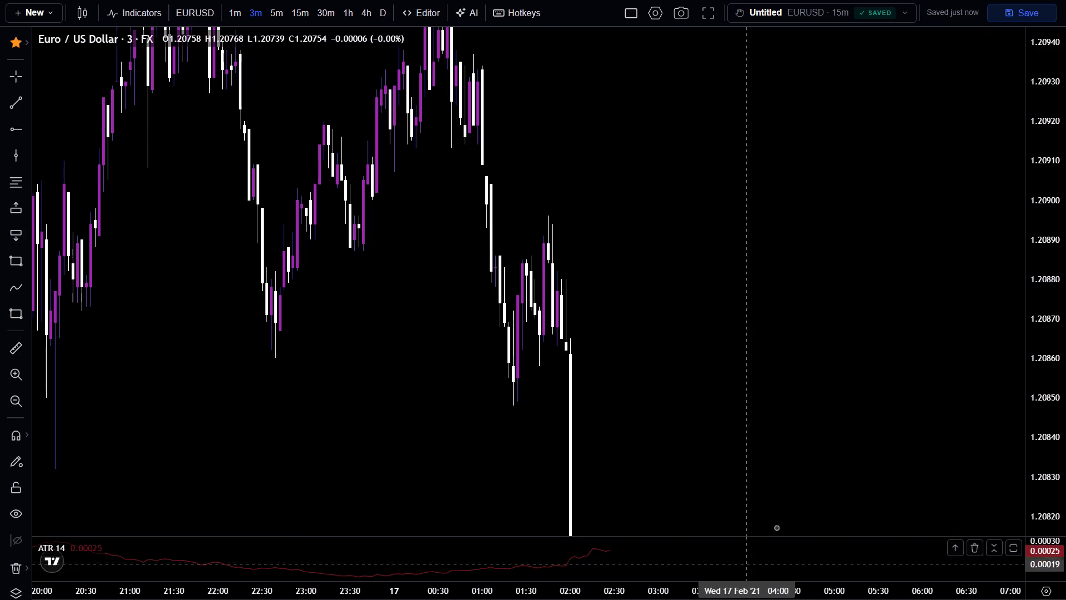
# Add the StrategyTune Trading Sessions Example indicator to the EURUSD chart with its default session hours.
pyautogui.moveTo(1065, 0); pyautogui.dragTo(1065, 198)
pyautogui.moveTo(1065, 79); pyautogui.dragTo(1063, 346)
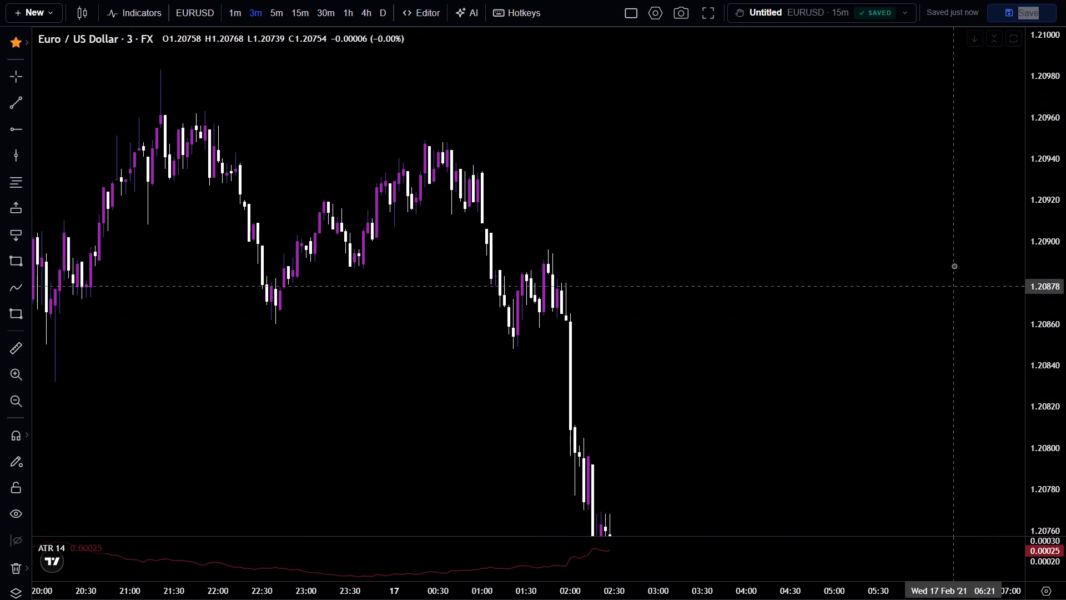
pyautogui.click(941, 234)
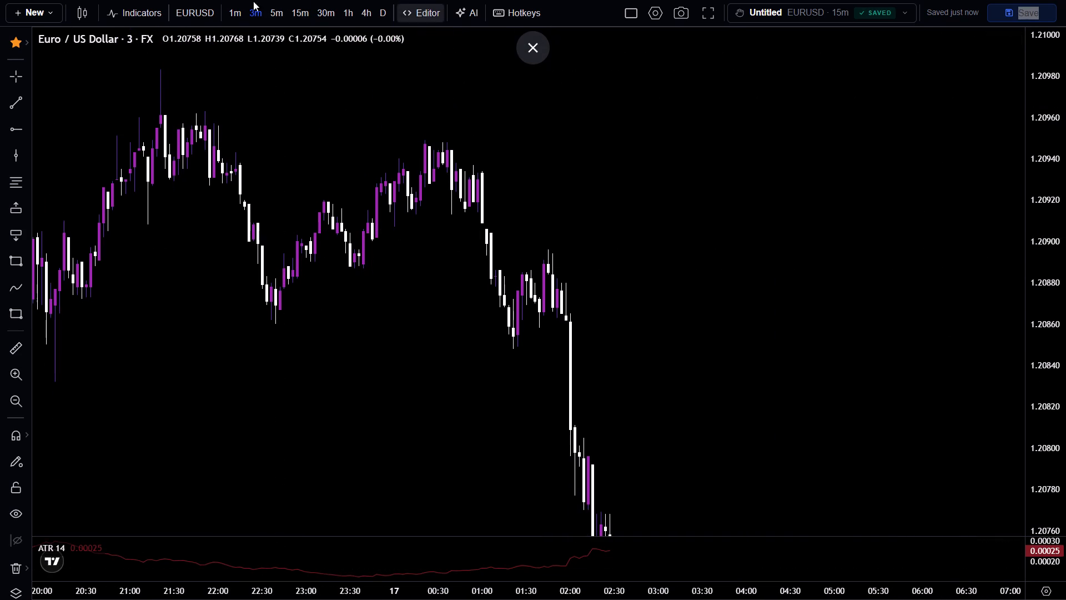
pyautogui.click(142, 13)
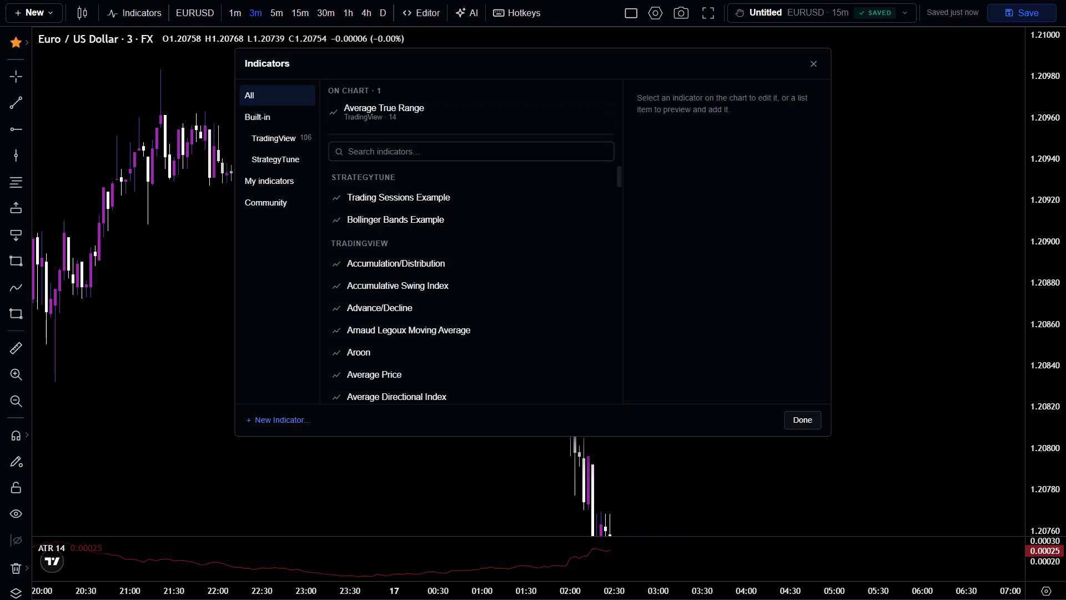
pyautogui.click(403, 146)
pyautogui.click(426, 193)
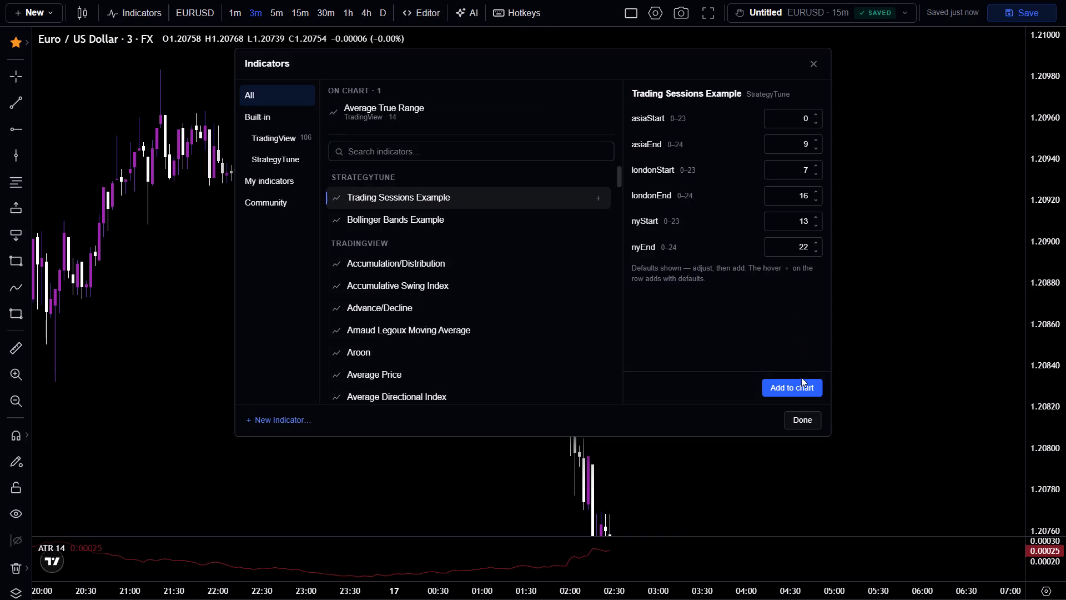
pyautogui.click(801, 378)
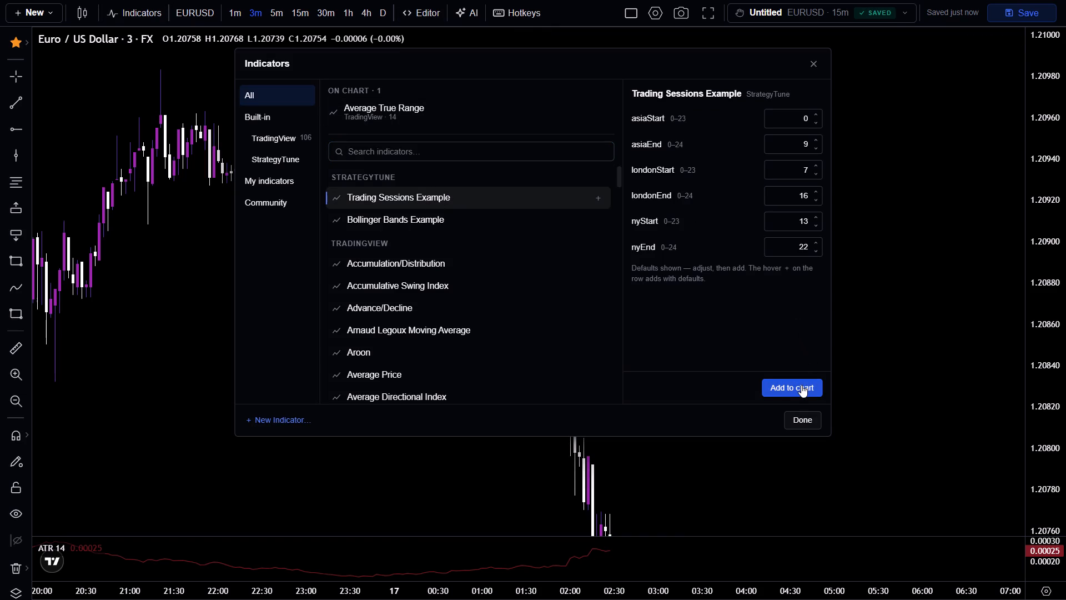
pyautogui.click(801, 385)
pyautogui.click(996, 152)
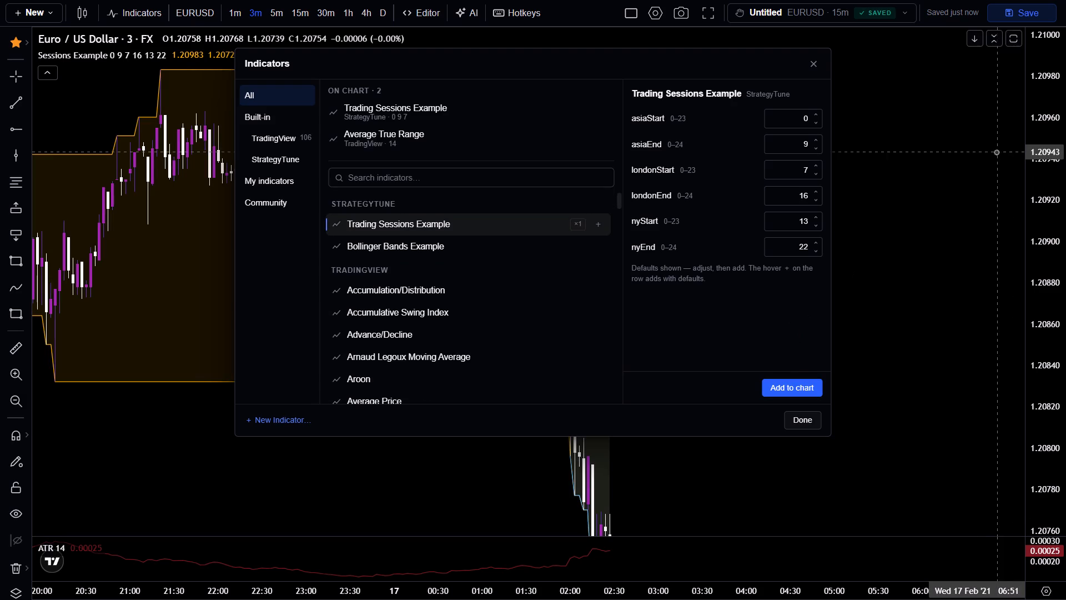
pyautogui.click(812, 64)
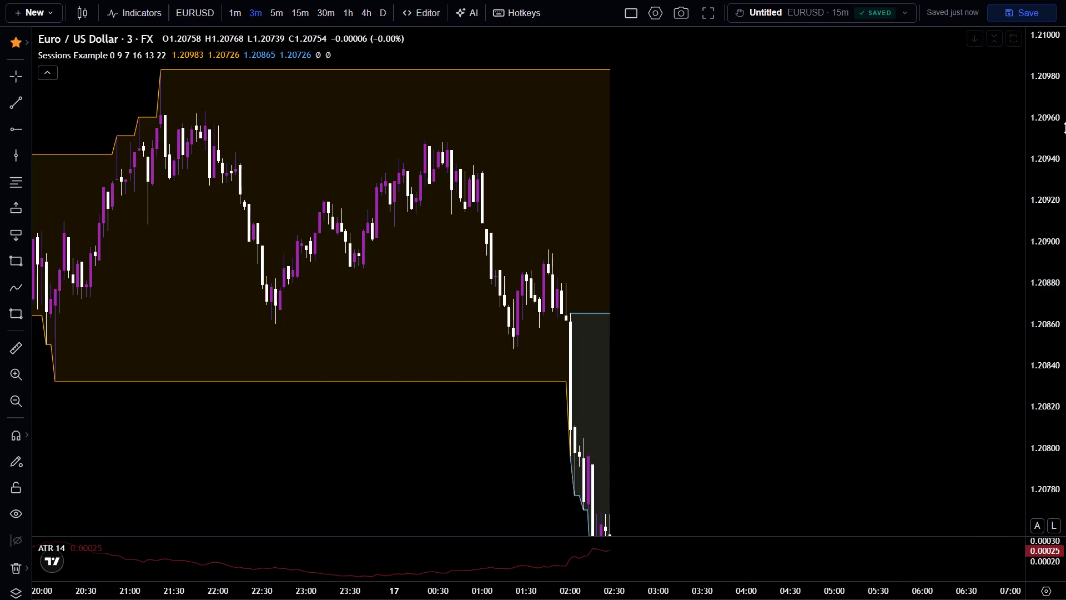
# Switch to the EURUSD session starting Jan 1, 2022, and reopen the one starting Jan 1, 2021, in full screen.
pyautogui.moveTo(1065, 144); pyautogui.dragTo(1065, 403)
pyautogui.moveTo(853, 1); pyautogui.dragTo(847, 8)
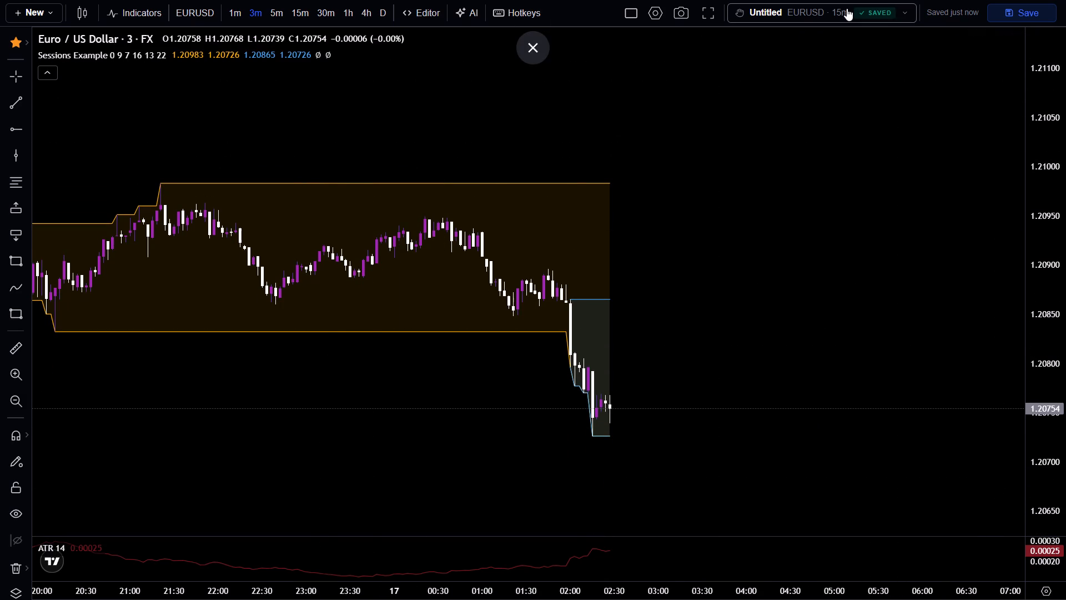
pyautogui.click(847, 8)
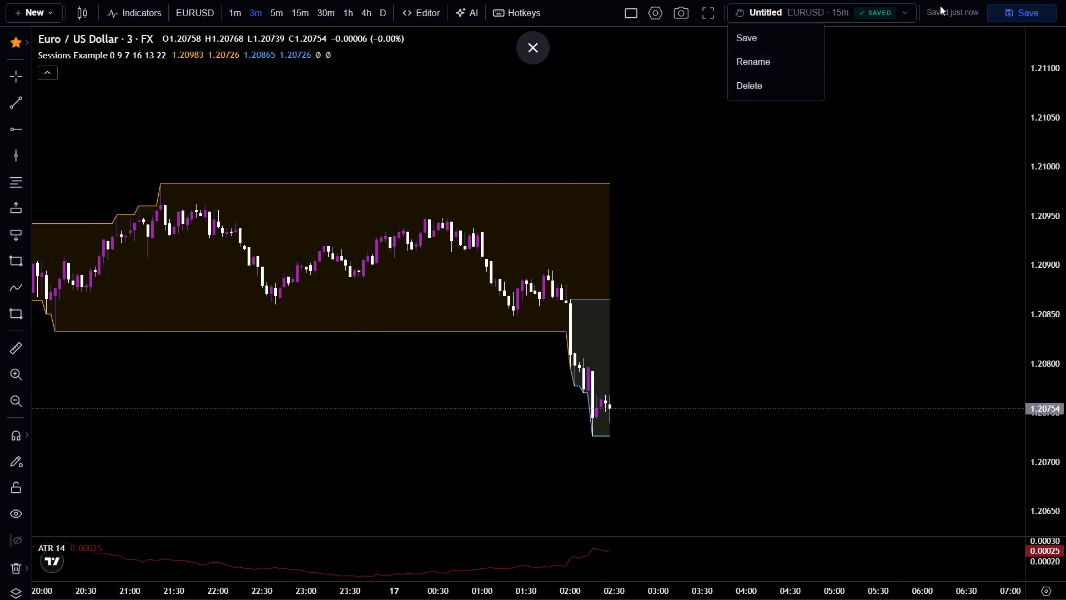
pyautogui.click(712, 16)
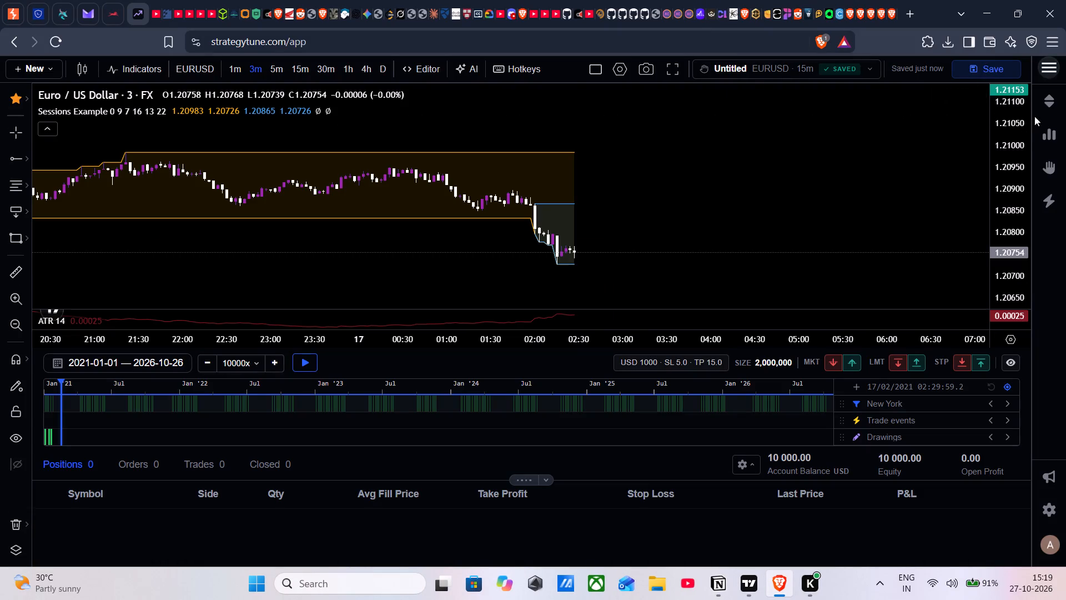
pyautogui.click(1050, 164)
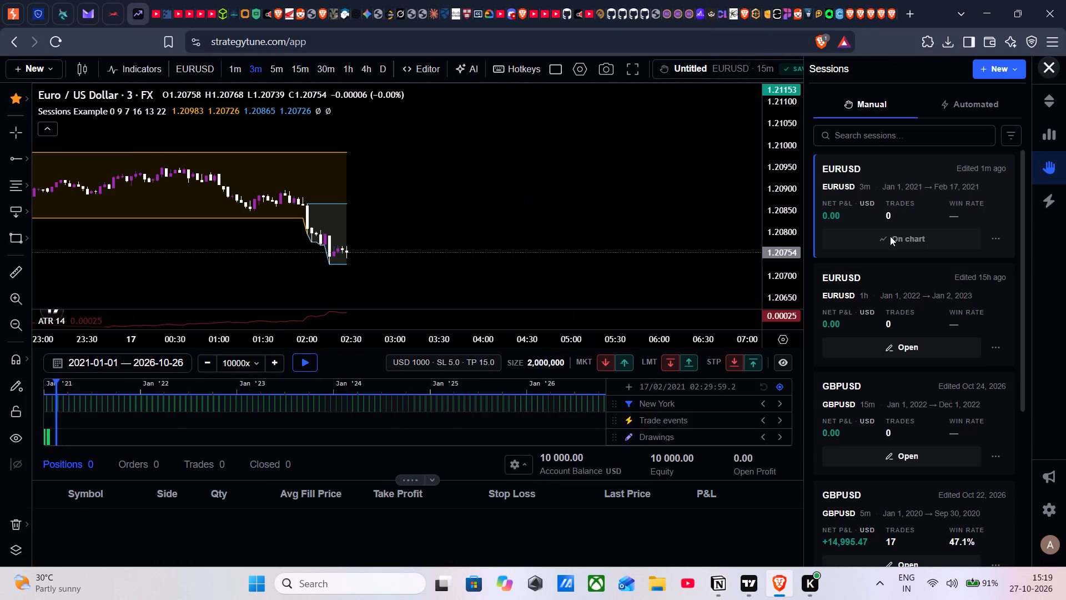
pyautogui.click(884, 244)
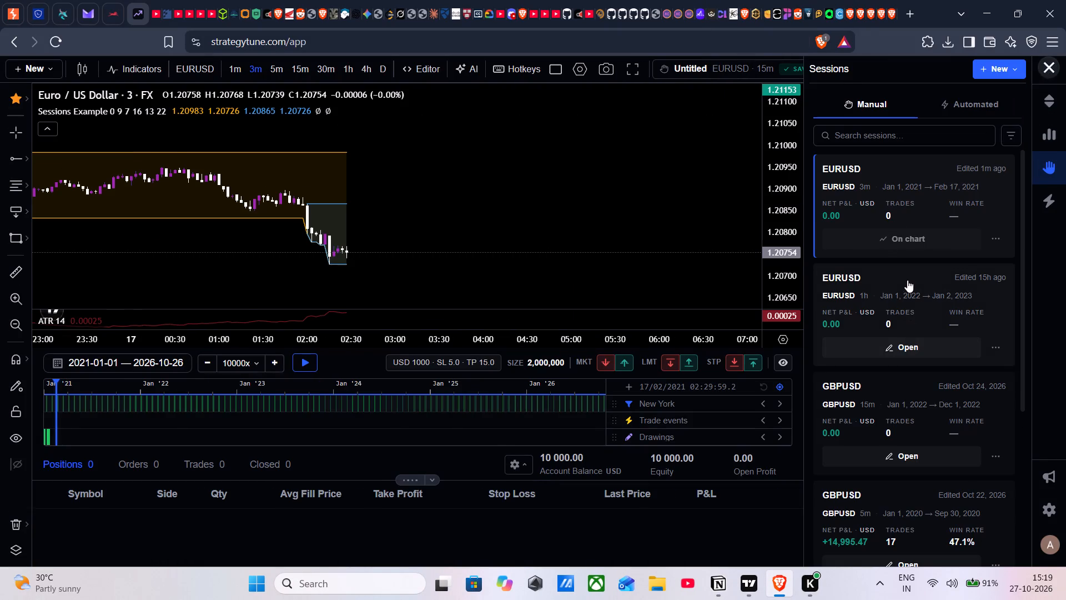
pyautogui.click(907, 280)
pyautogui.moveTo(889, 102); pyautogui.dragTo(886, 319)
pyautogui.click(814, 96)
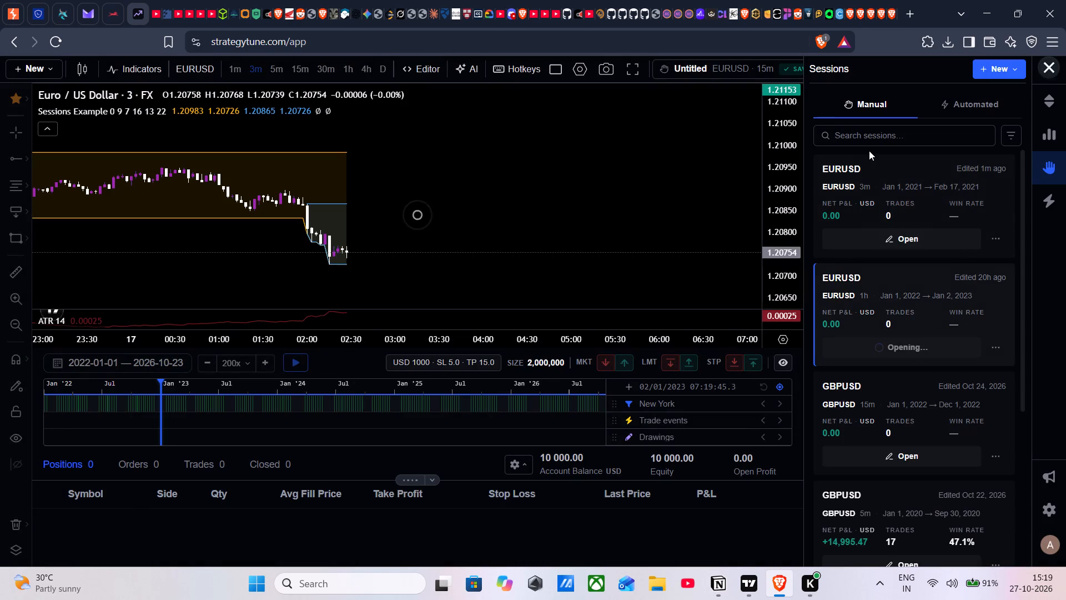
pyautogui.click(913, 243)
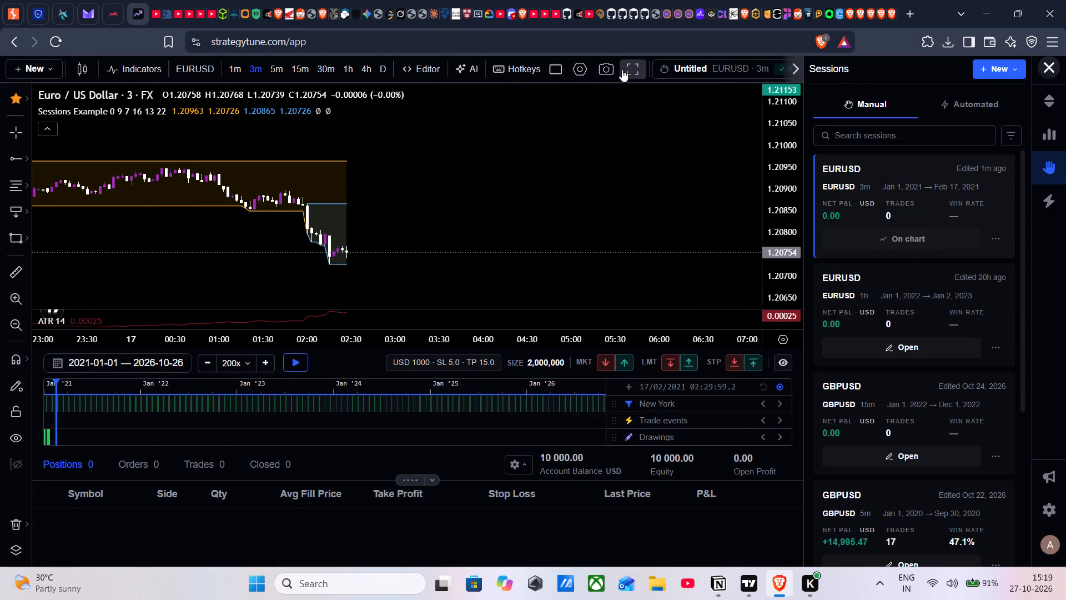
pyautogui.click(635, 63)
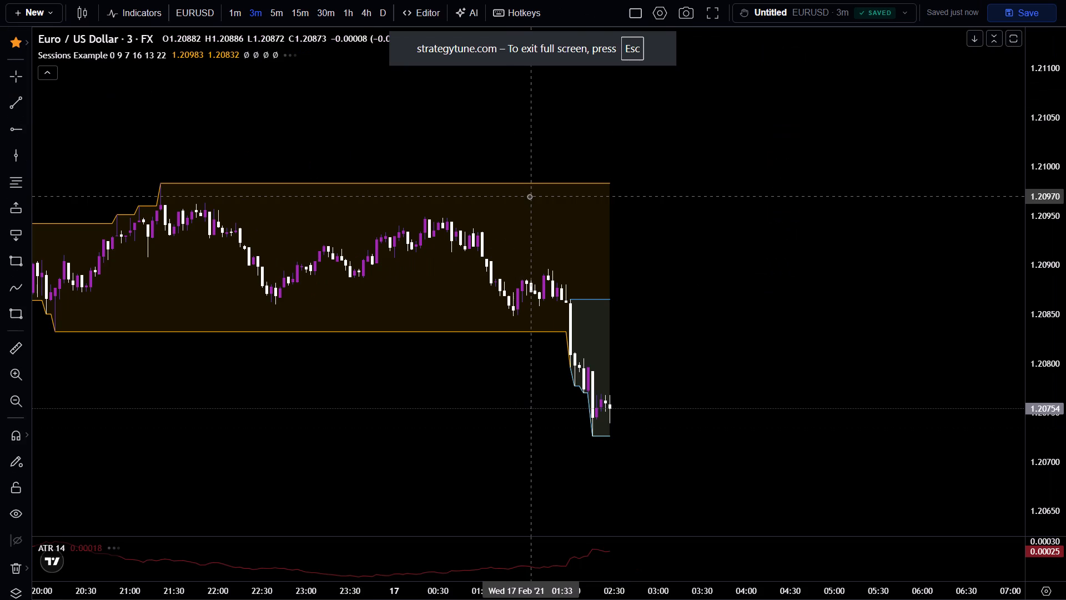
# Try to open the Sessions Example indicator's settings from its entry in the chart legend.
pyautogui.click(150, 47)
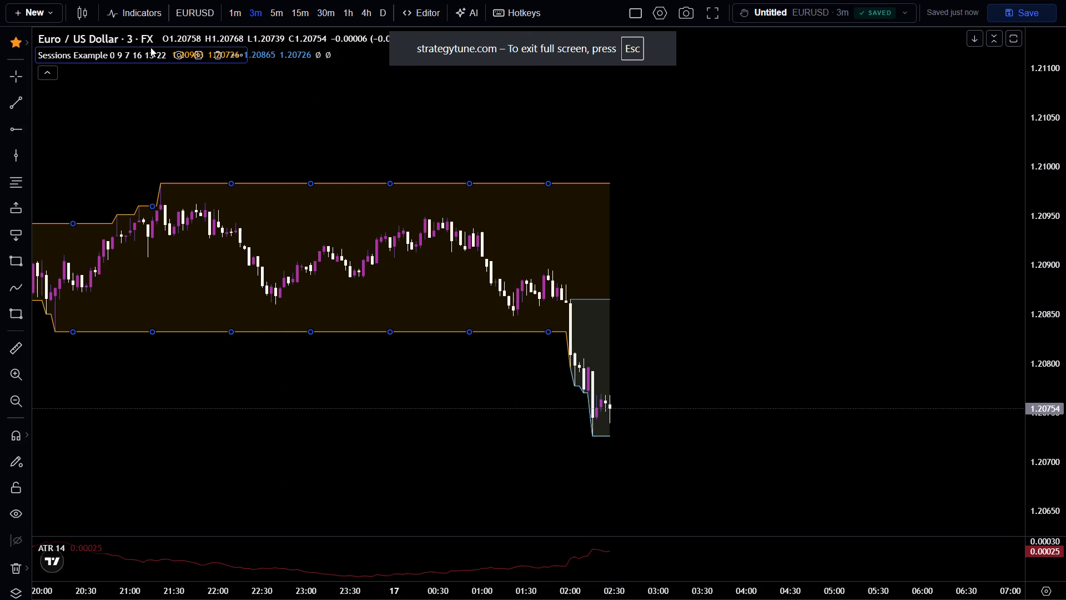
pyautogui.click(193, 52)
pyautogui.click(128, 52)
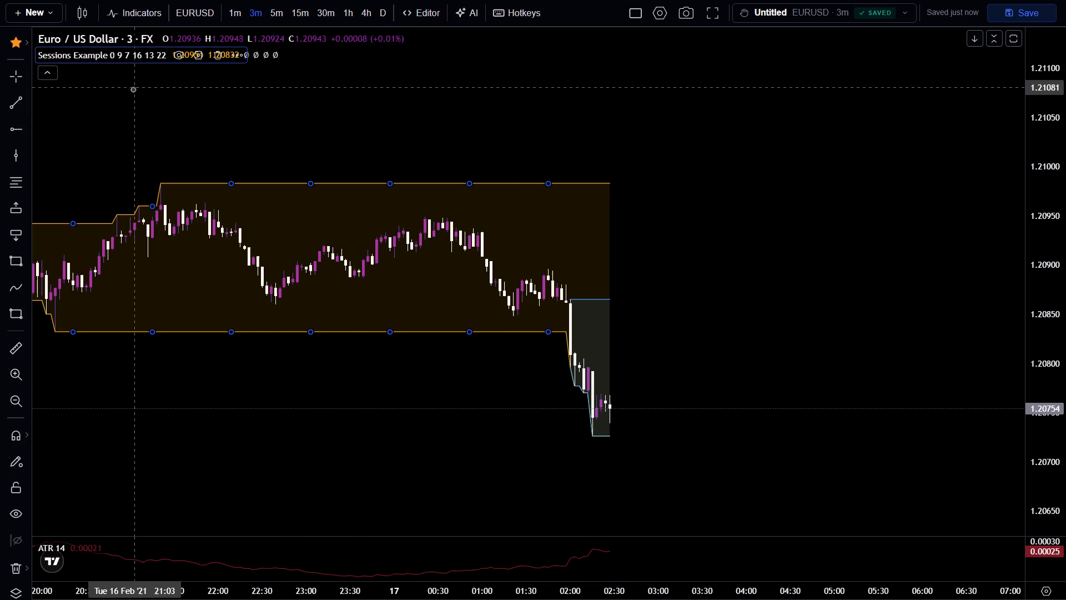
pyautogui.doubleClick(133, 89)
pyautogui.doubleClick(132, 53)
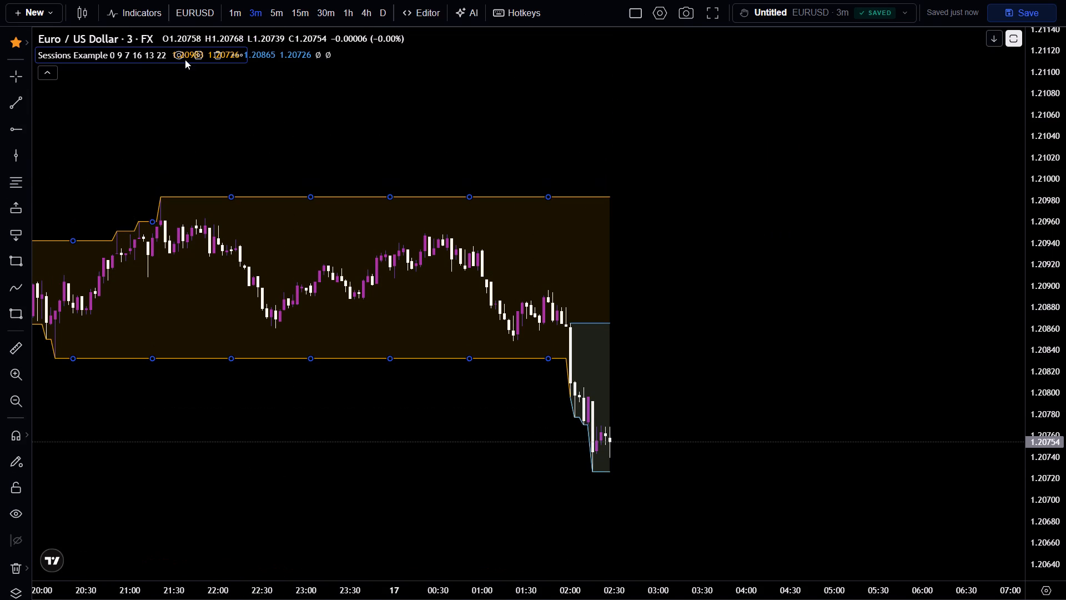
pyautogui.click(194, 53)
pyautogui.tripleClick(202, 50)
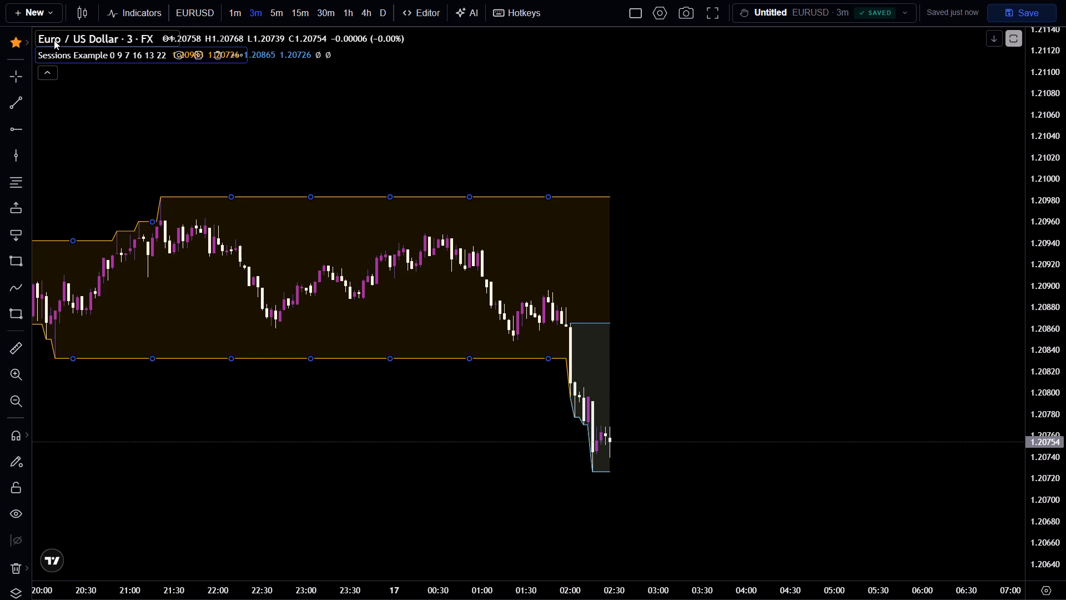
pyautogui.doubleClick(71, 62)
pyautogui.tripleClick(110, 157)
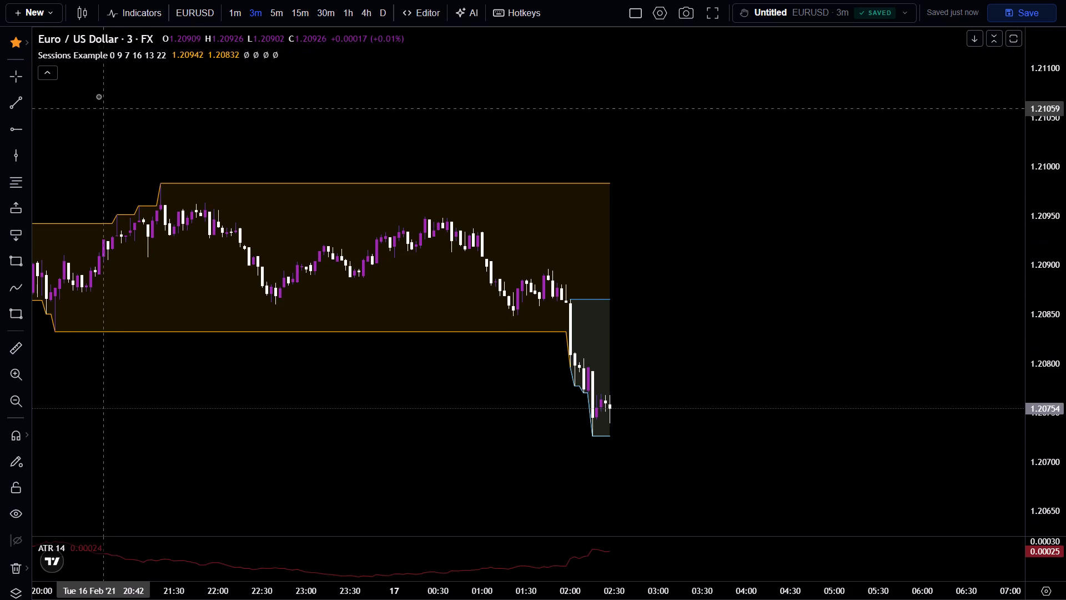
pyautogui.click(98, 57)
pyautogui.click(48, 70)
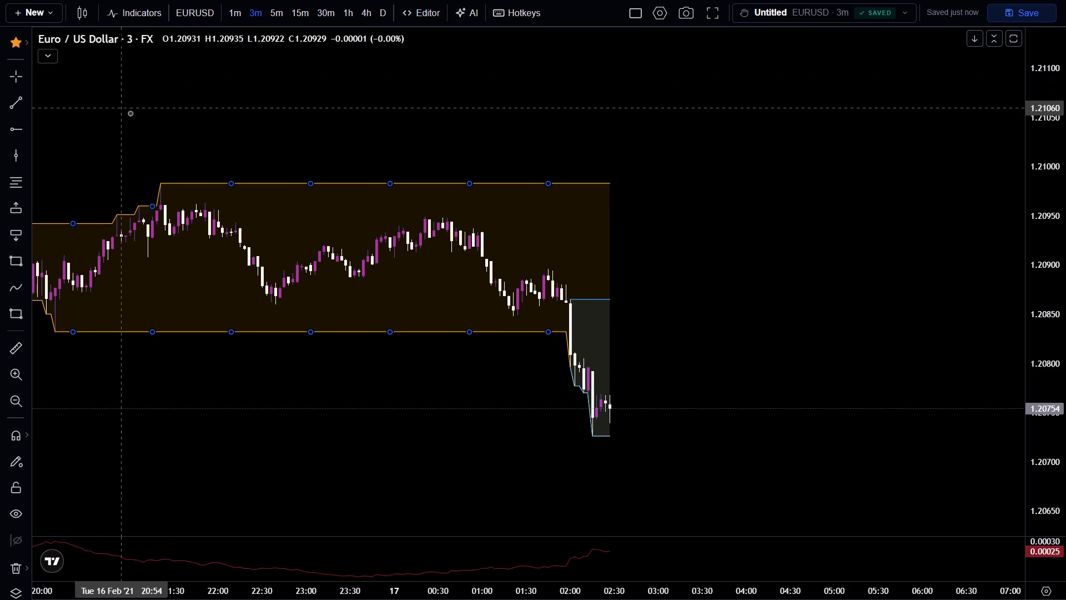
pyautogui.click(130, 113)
# Set AsiaEnd to 7 in the settings of the Sessions Example indicator.
pyautogui.click(314, 224)
pyautogui.click(326, 182)
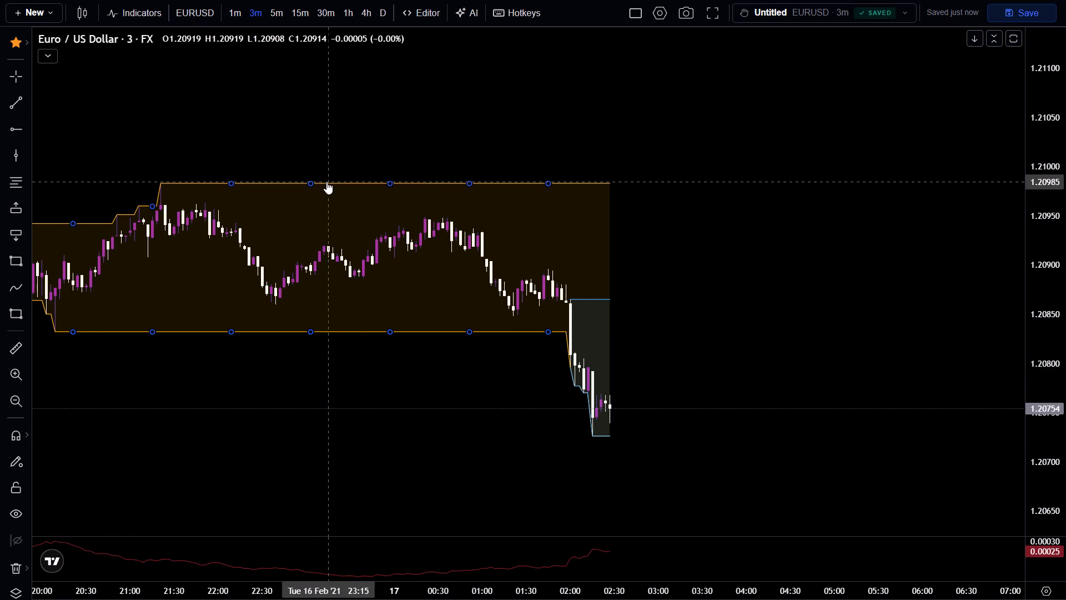
pyautogui.rightClick(326, 182)
pyautogui.click(392, 393)
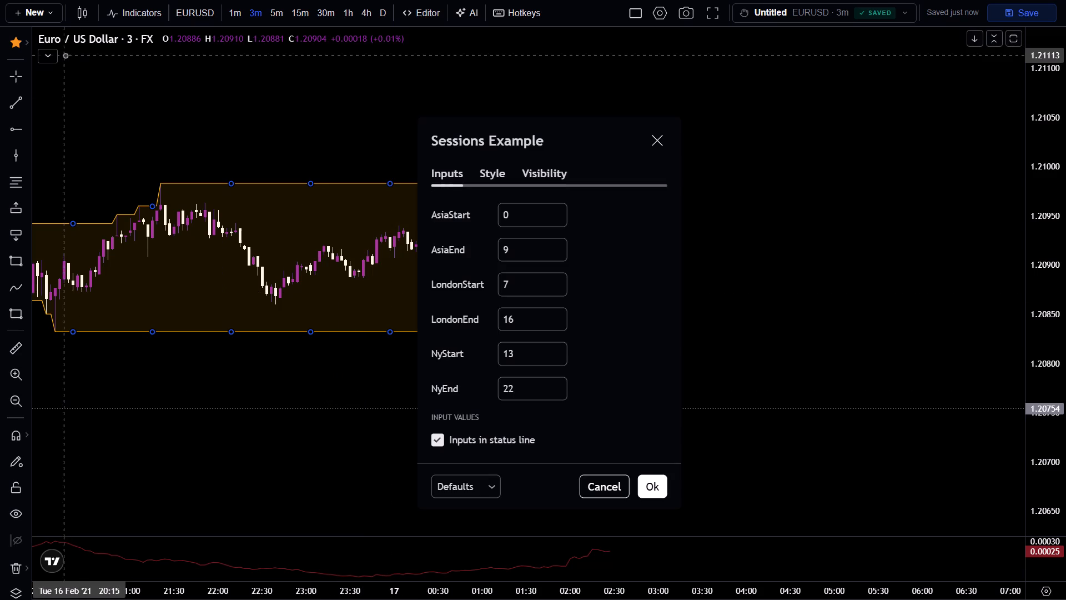
pyautogui.moveTo(517, 248); pyautogui.dragTo(486, 258)
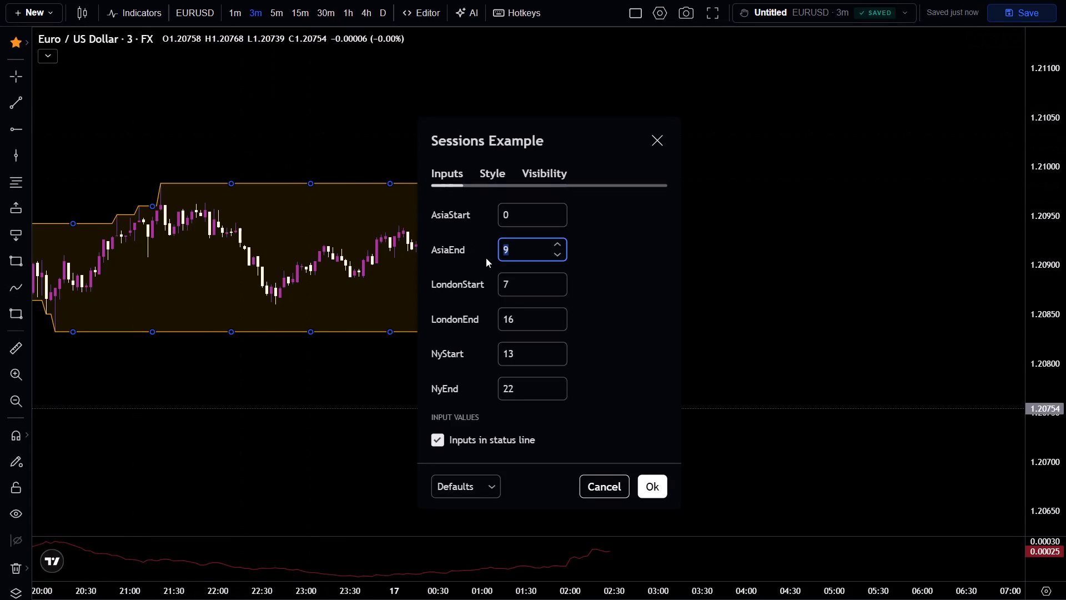
pyautogui.press('7')
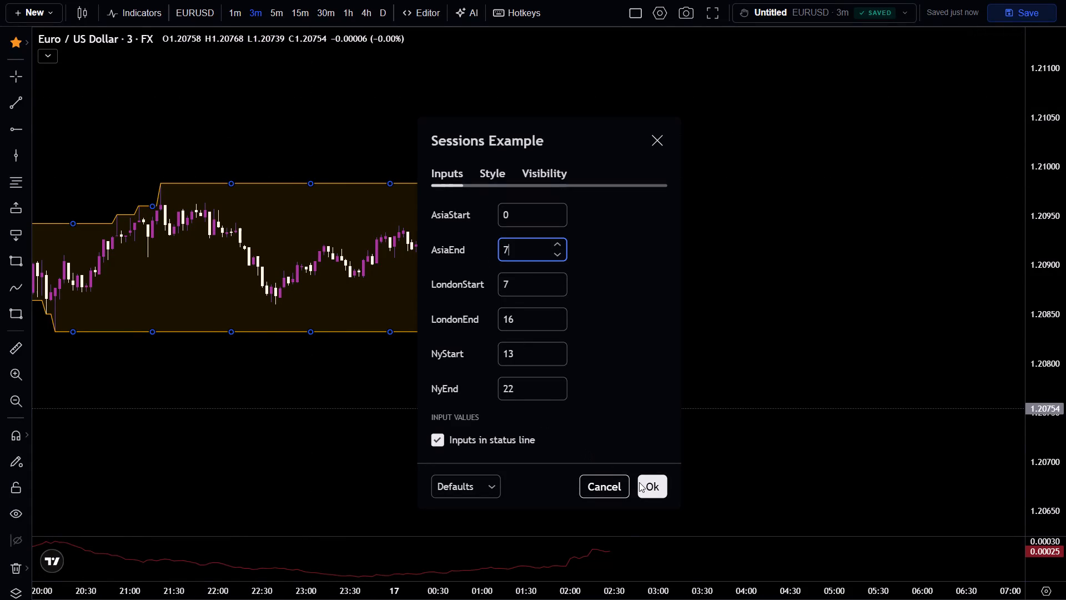
pyautogui.click(639, 482)
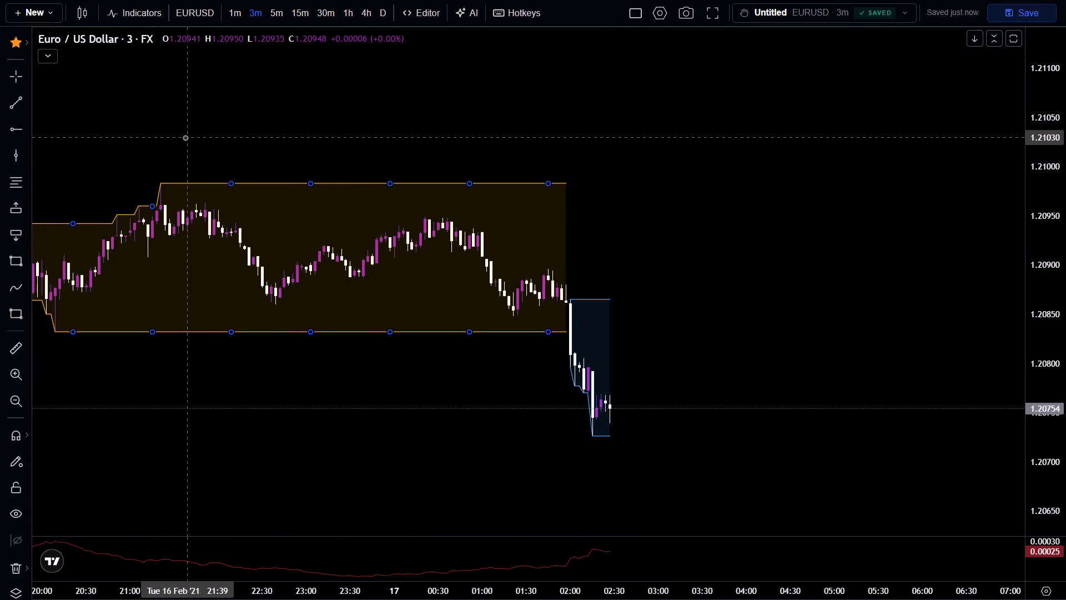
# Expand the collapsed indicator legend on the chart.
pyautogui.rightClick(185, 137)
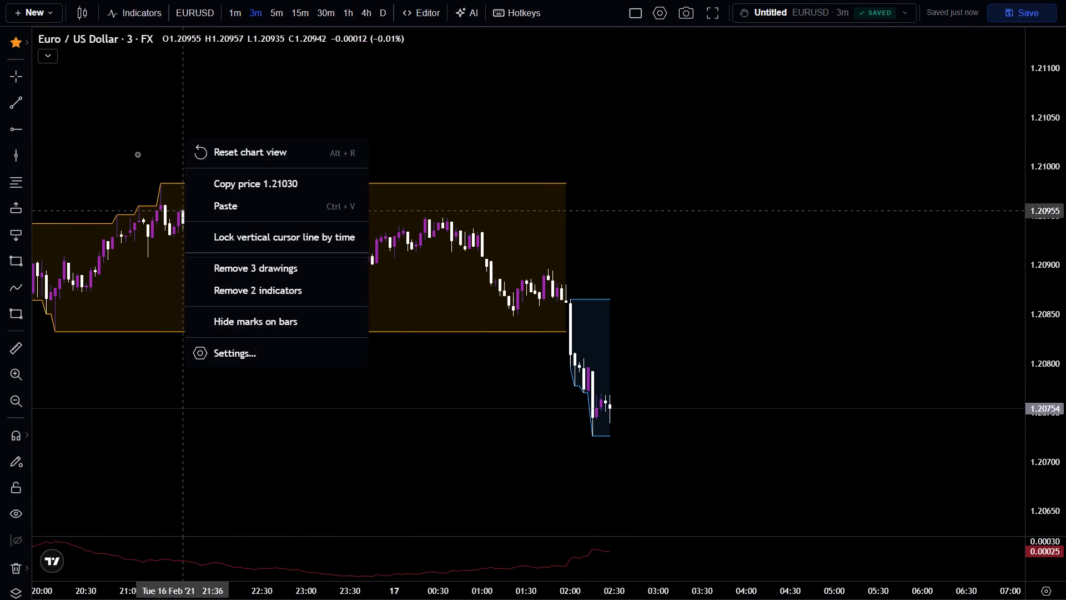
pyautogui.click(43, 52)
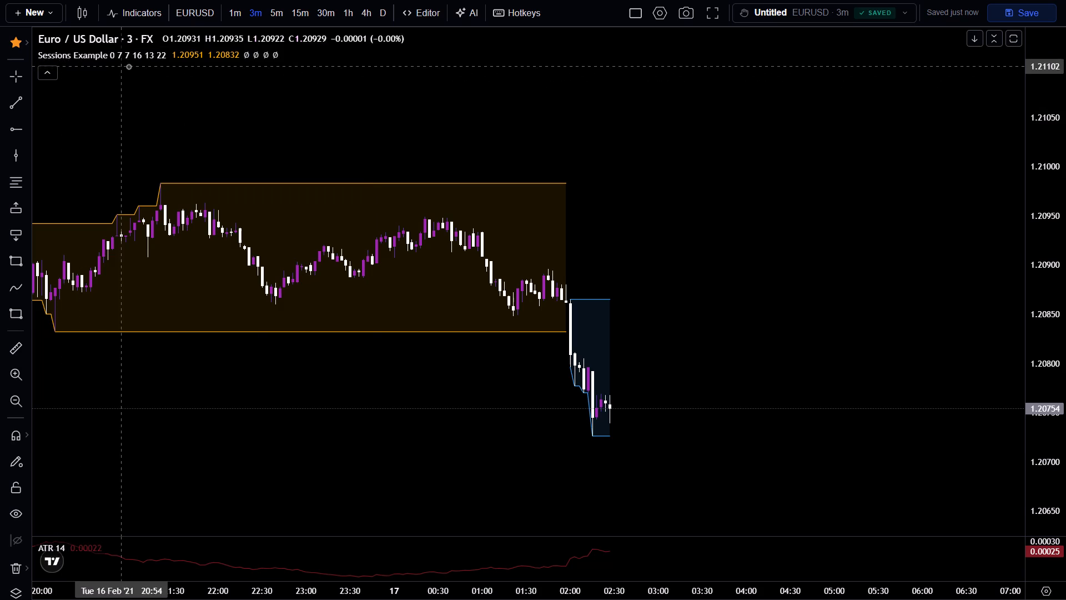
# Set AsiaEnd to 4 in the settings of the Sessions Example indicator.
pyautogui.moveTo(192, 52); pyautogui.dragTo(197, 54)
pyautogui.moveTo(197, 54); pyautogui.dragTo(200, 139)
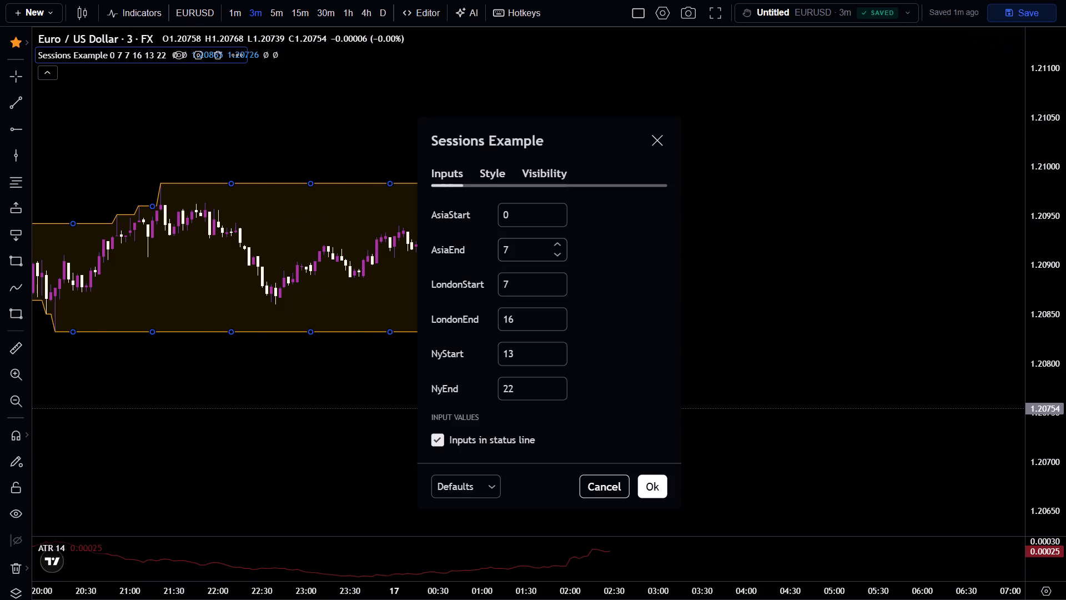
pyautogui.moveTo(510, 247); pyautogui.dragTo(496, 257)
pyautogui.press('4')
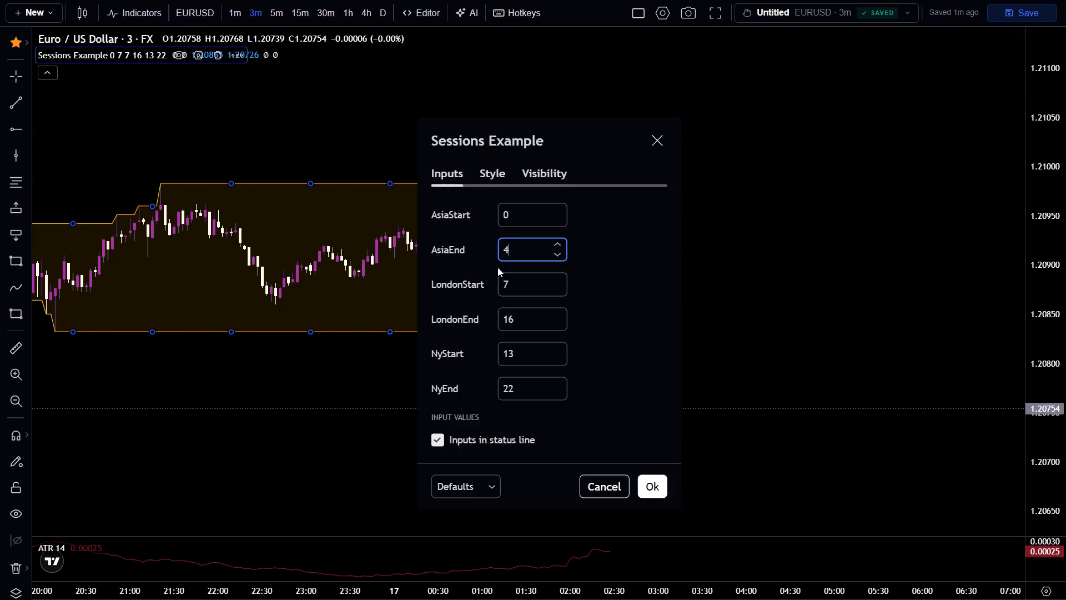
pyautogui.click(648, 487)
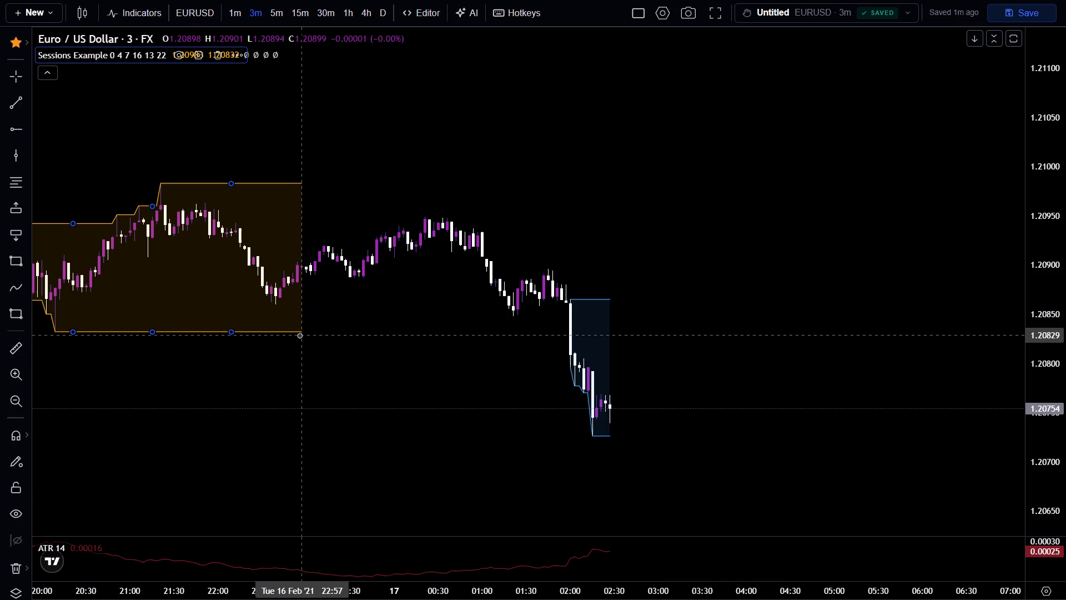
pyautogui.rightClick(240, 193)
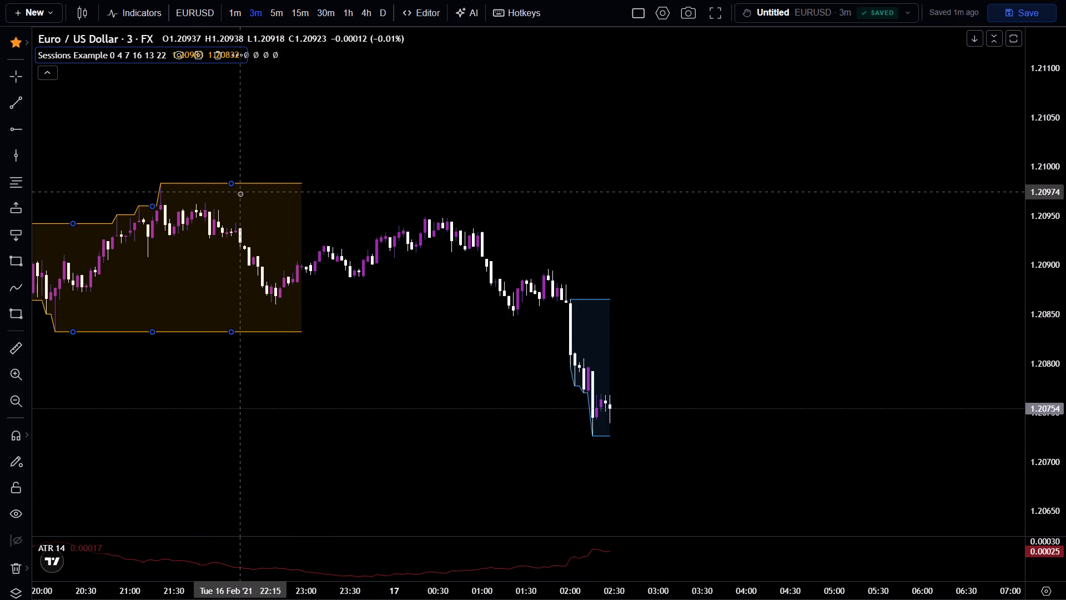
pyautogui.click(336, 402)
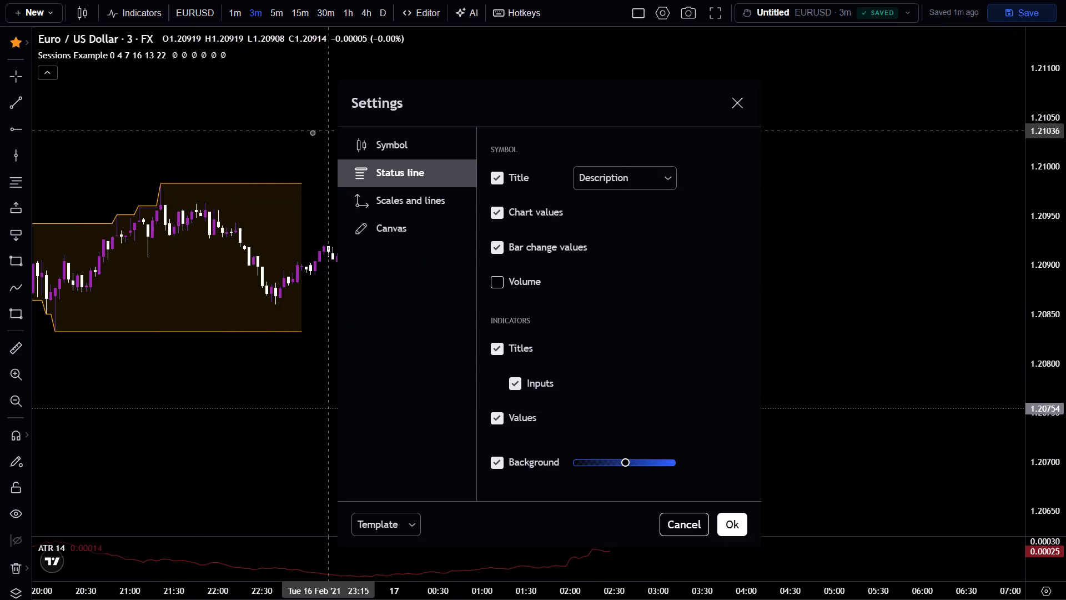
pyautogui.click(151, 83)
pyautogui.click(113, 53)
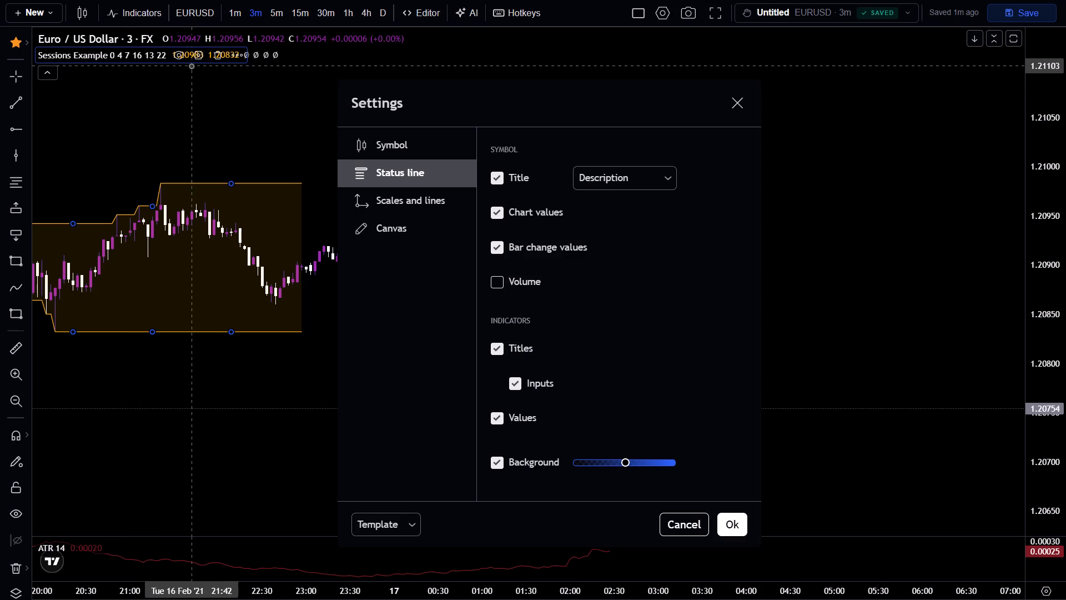
# Set the Sessions Example indicator's AsiaEnd to 6 and close the chart settings window without changes.
pyautogui.click(190, 54)
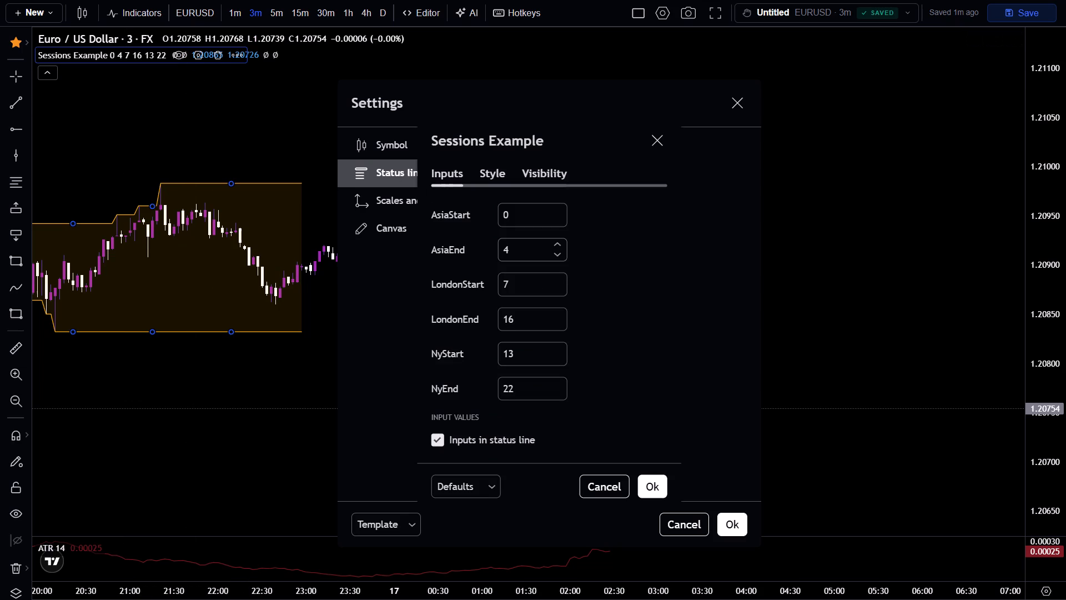
pyautogui.moveTo(525, 245); pyautogui.dragTo(496, 246)
pyautogui.press('6')
pyautogui.press('Return')
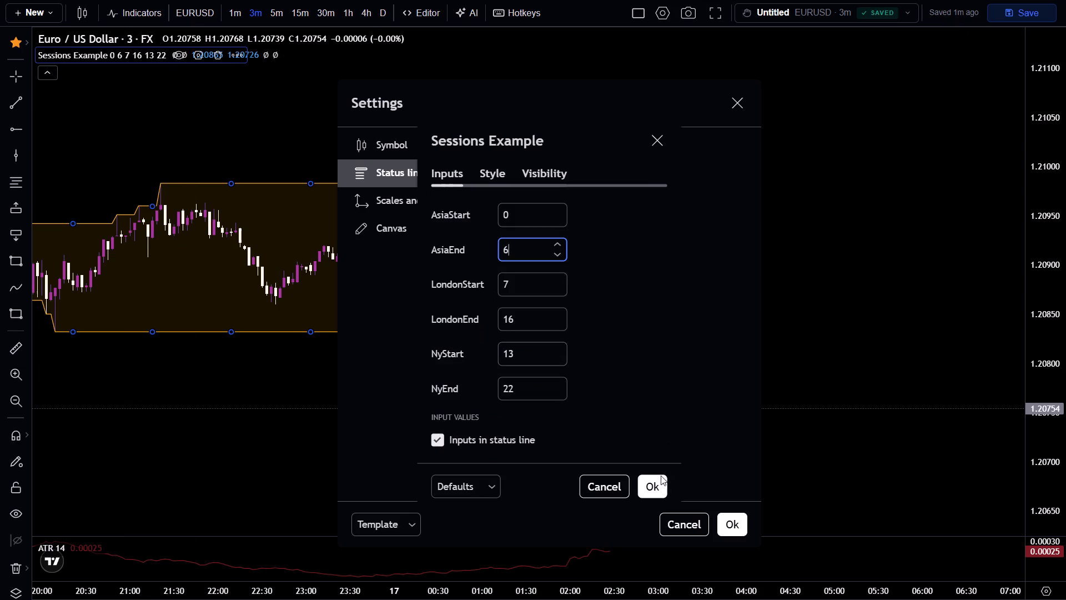
pyautogui.click(659, 488)
pyautogui.click(743, 106)
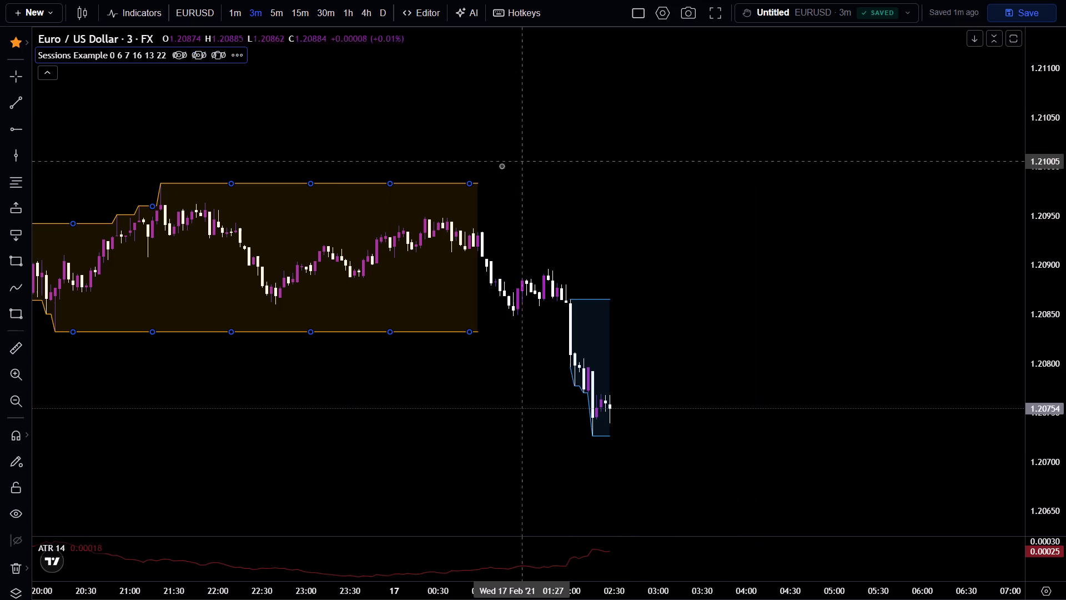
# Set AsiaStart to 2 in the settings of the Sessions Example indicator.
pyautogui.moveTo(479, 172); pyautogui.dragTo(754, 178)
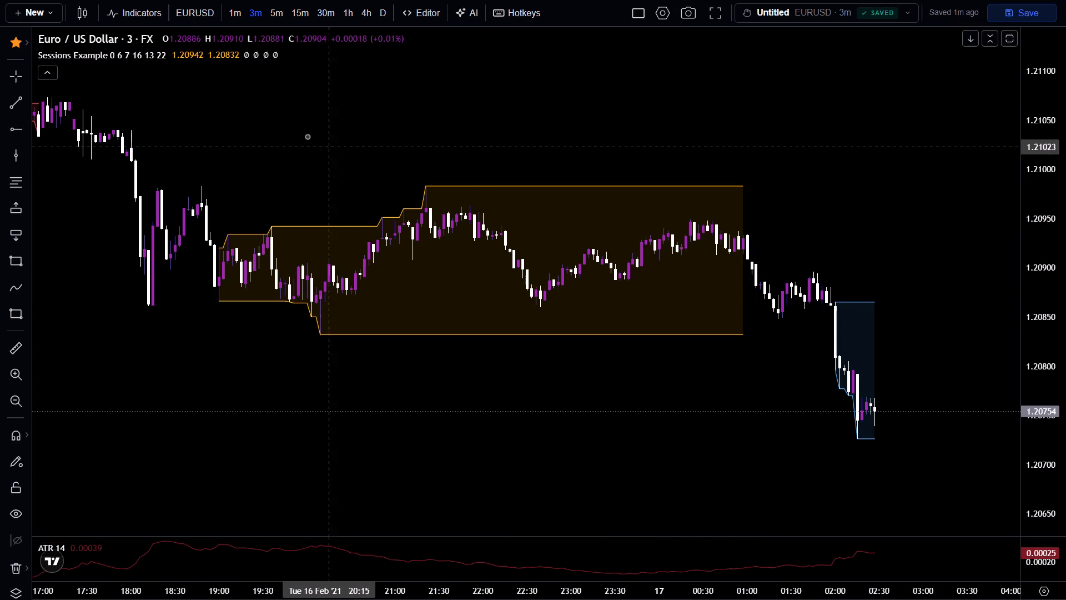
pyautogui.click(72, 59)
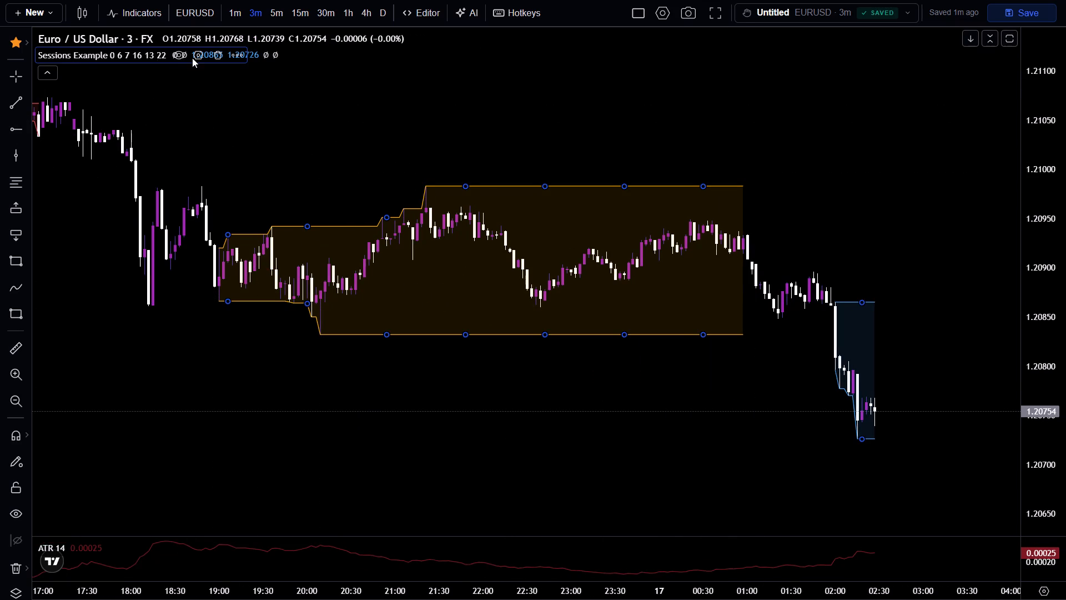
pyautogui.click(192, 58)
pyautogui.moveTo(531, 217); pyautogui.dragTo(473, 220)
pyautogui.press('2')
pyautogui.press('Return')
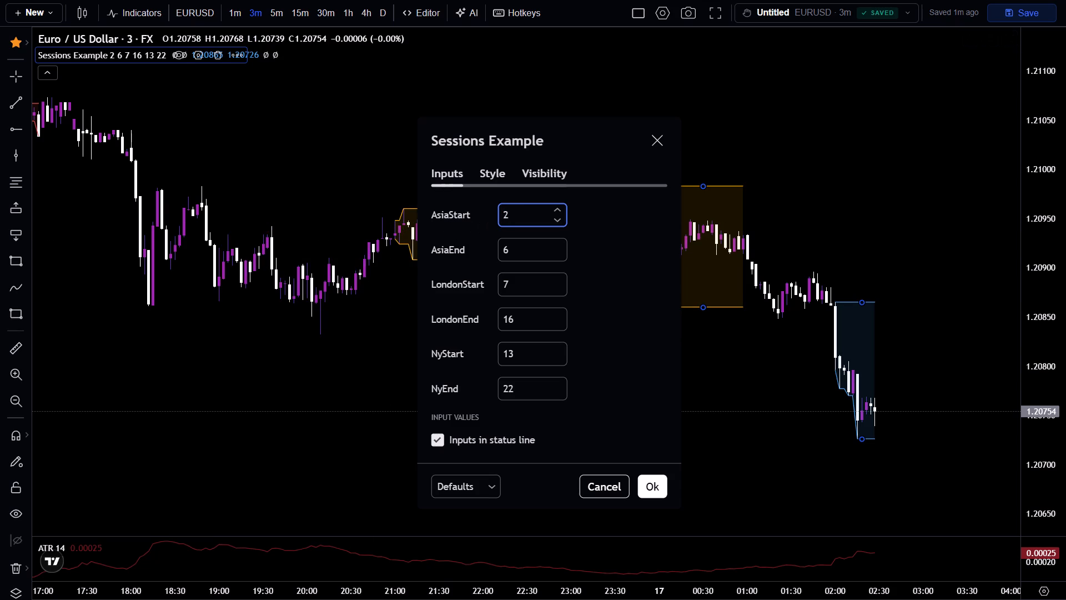
# Set AsiaStart to 1 for the Sessions Example indicator and apply the settings.
pyautogui.moveTo(511, 217); pyautogui.dragTo(492, 219)
pyautogui.press('1')
pyautogui.press('Return')
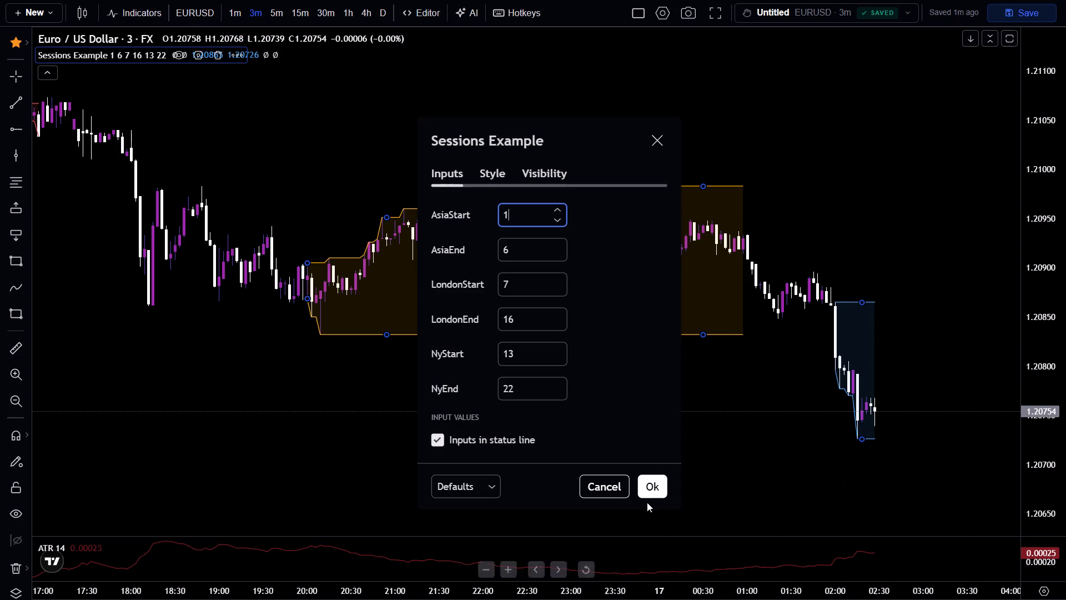
pyautogui.click(650, 474)
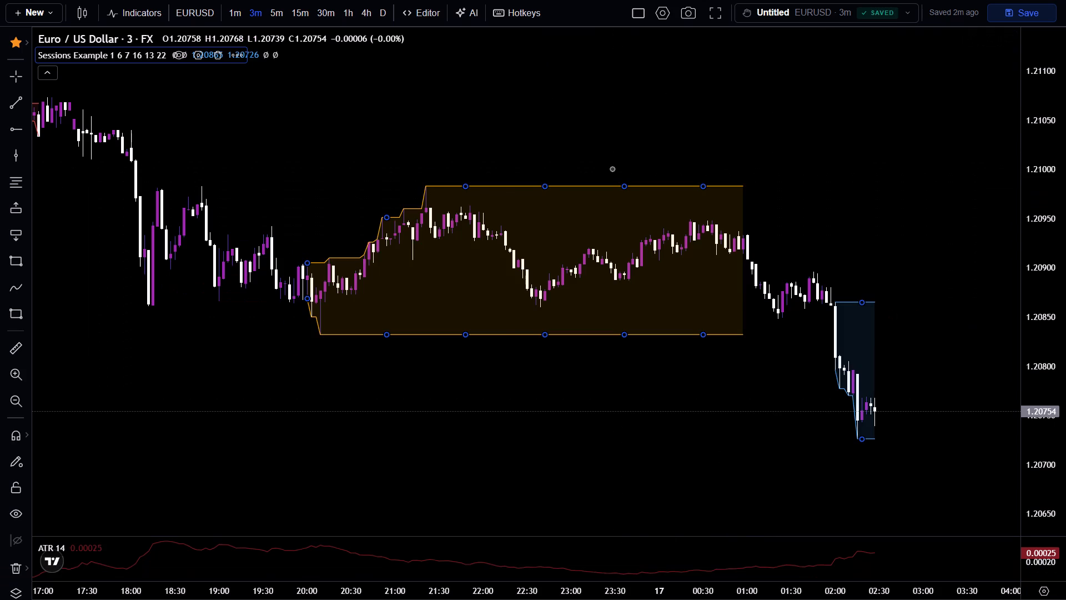
# Switch EURUSD to the 1h timeframe and replay at increased speed, pausing in the London session of 18 Feb 2021.
pyautogui.click(348, 19)
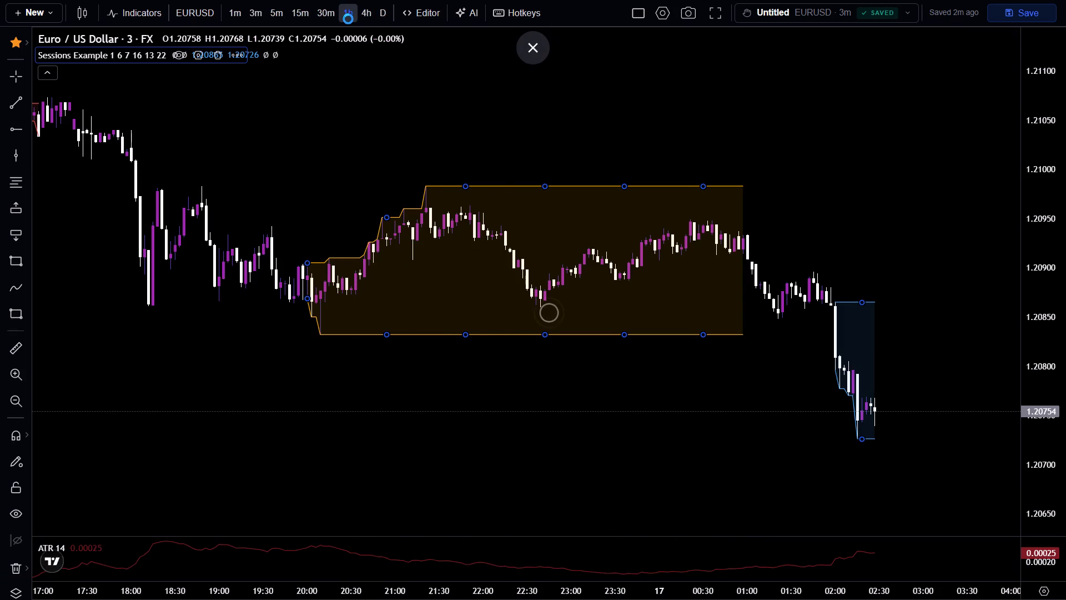
pyautogui.moveTo(827, 229); pyautogui.dragTo(718, 203)
pyautogui.moveTo(1065, 168); pyautogui.dragTo(1053, 473)
pyautogui.press('space')
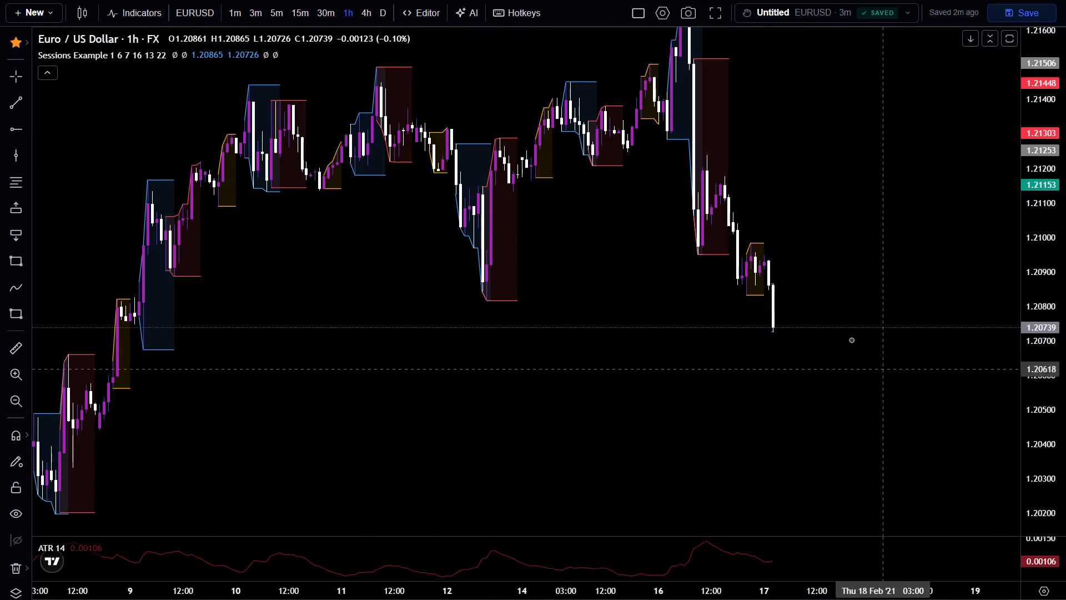
pyautogui.scroll(5, 834, 331)
pyautogui.press('Up')
pyautogui.press('Up')
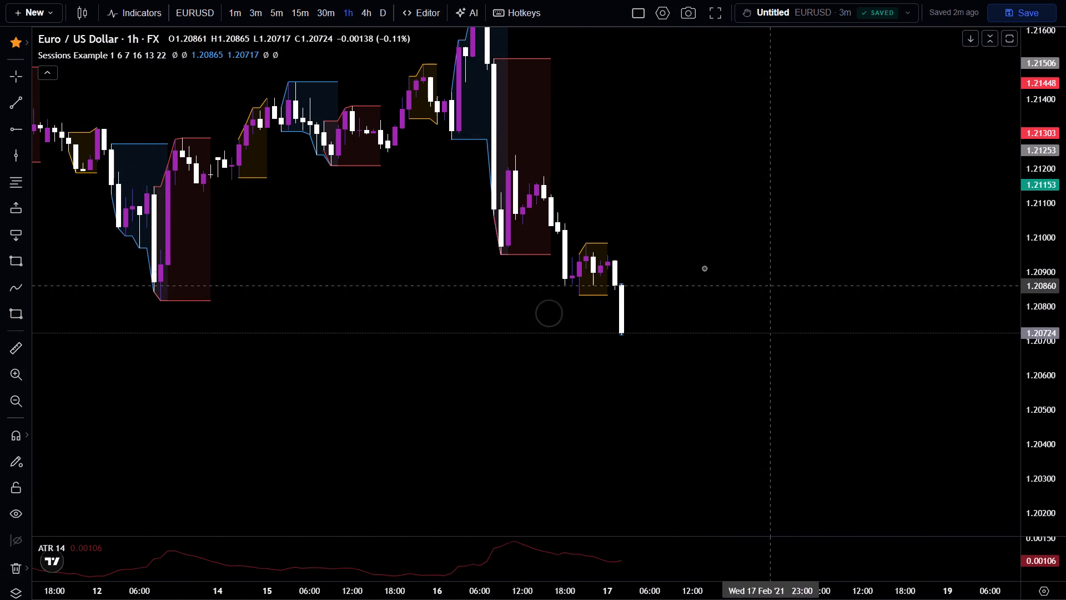
pyautogui.press('Up')
pyautogui.press('Up')
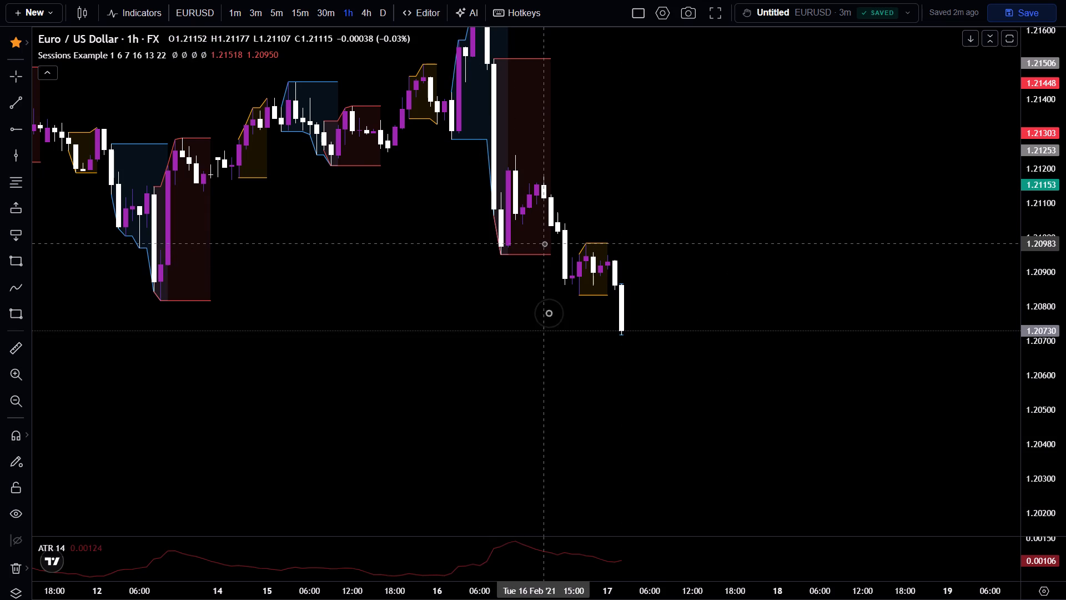
pyautogui.press('Up')
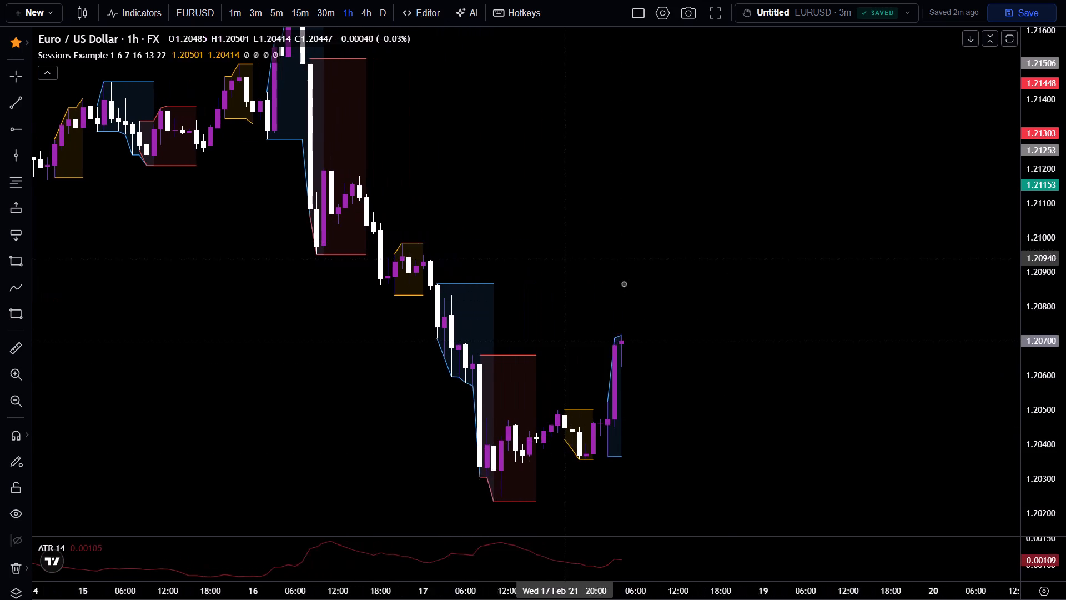
pyautogui.press('space')
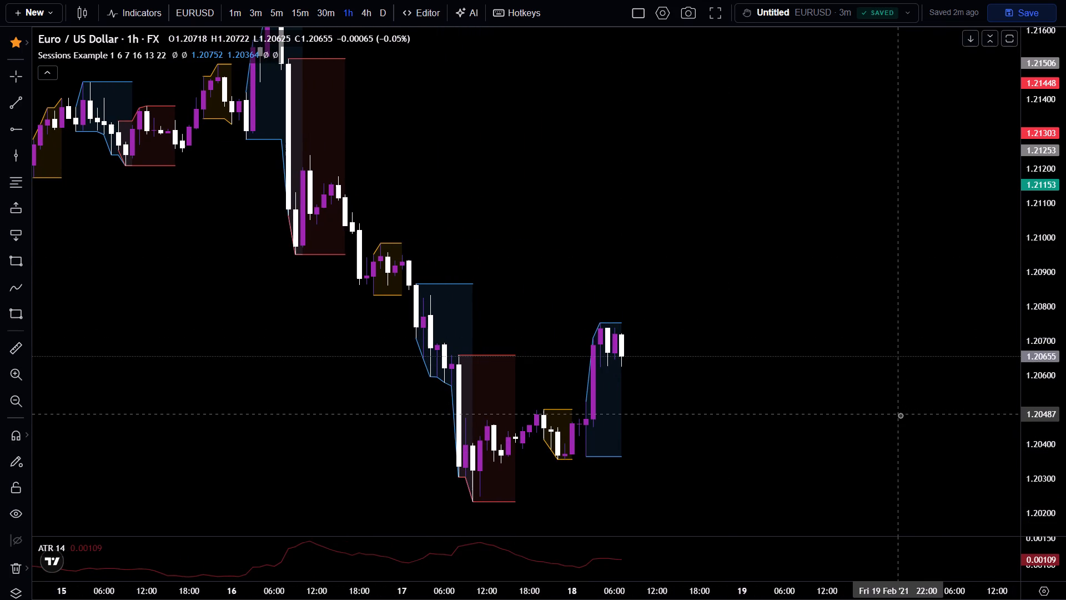
# Examine the London session price action of 18 Feb 2021 on the 3m timeframe.
pyautogui.click(249, 10)
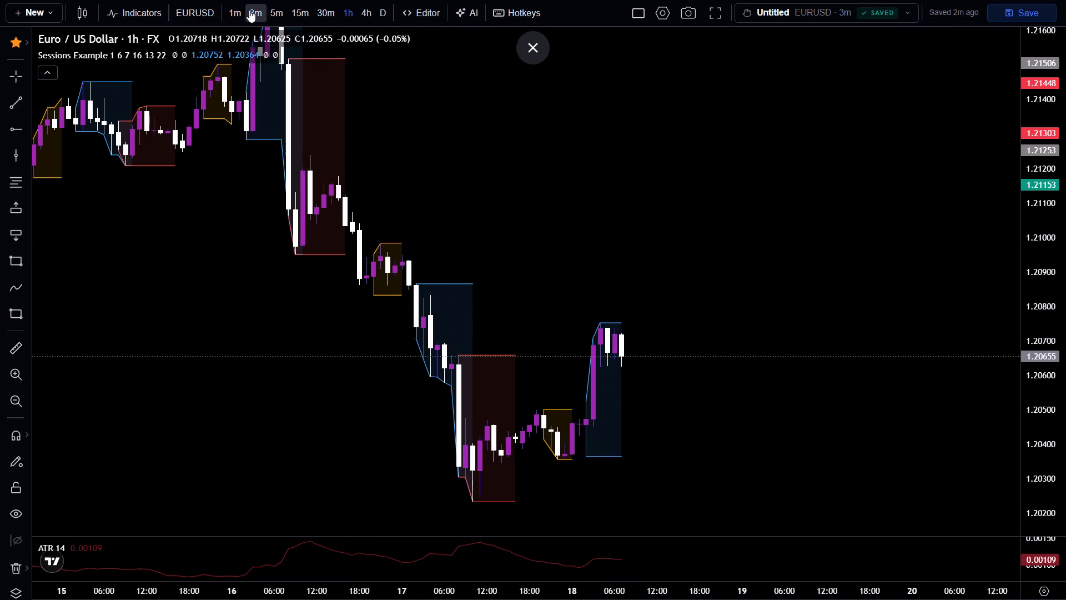
pyautogui.scroll(-8, 359, 224)
pyautogui.scroll(-6, 383, 316)
pyautogui.moveTo(1065, 463); pyautogui.dragTo(1010, 2)
pyautogui.moveTo(862, 337); pyautogui.dragTo(862, 337)
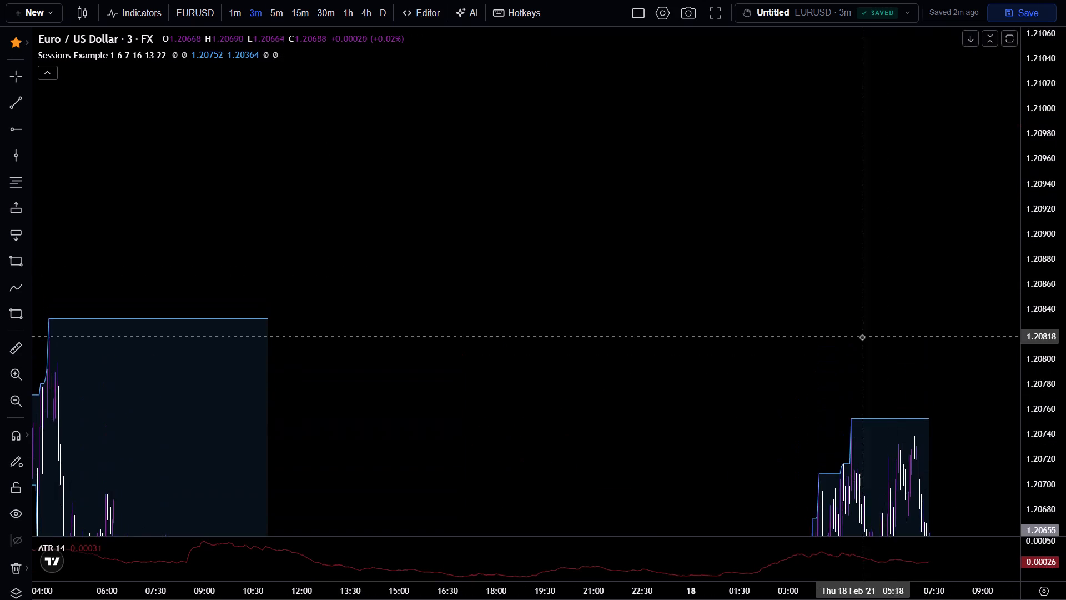
pyautogui.moveTo(862, 337); pyautogui.dragTo(771, 0)
pyautogui.moveTo(702, 438); pyautogui.dragTo(702, 213)
pyautogui.scroll(7, 667, 259)
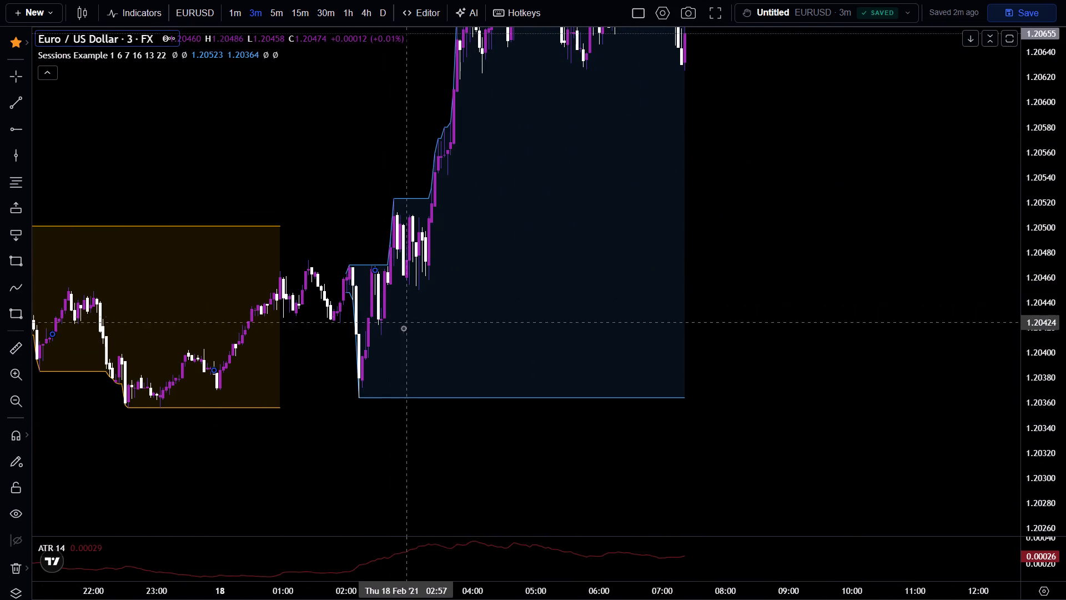
# Return to the 1h timeframe and replay price history, pausing in the London session of 19 Feb 2021.
pyautogui.click(346, 19)
pyautogui.moveTo(1065, 206); pyautogui.dragTo(1065, 348)
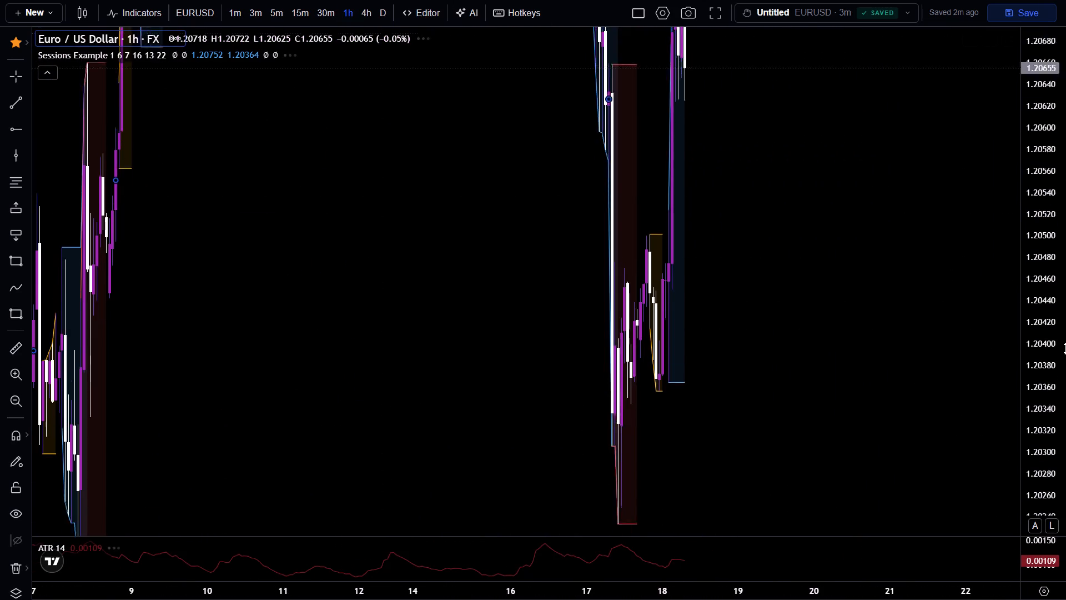
pyautogui.moveTo(1065, 348); pyautogui.dragTo(1062, 542)
pyautogui.press('space')
pyautogui.moveTo(799, 241); pyautogui.dragTo(781, 335)
pyautogui.press('space')
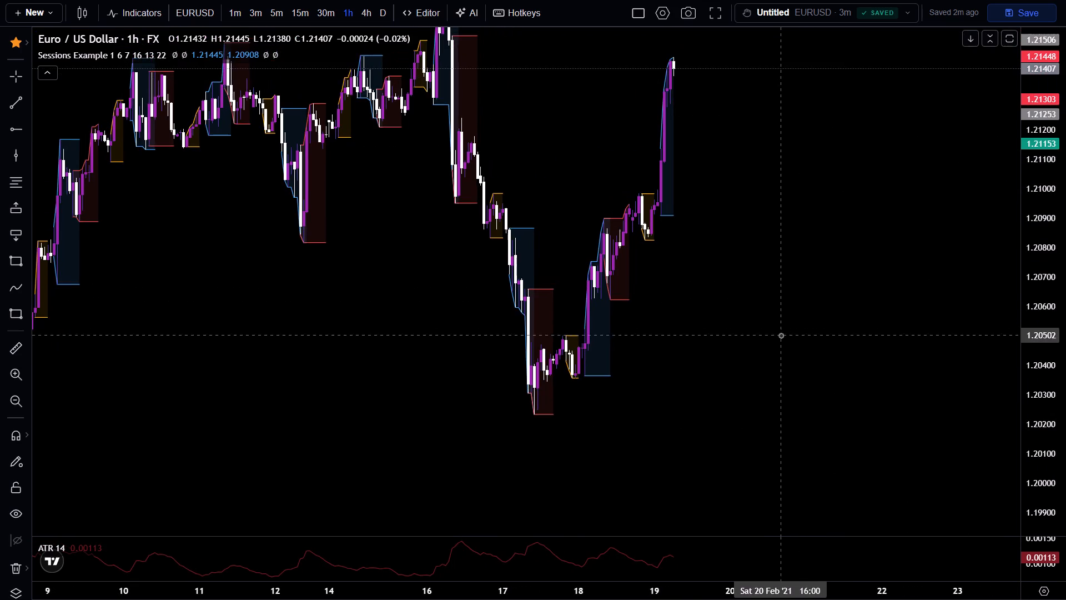
# Continue the 1h replay past 19 Feb 2021, pausing in the Asia session and again in the London session of 22 Feb.
pyautogui.moveTo(1065, 335); pyautogui.dragTo(1054, 133)
pyautogui.scroll(6, 891, 170)
pyautogui.moveTo(408, 224); pyautogui.dragTo(469, 360)
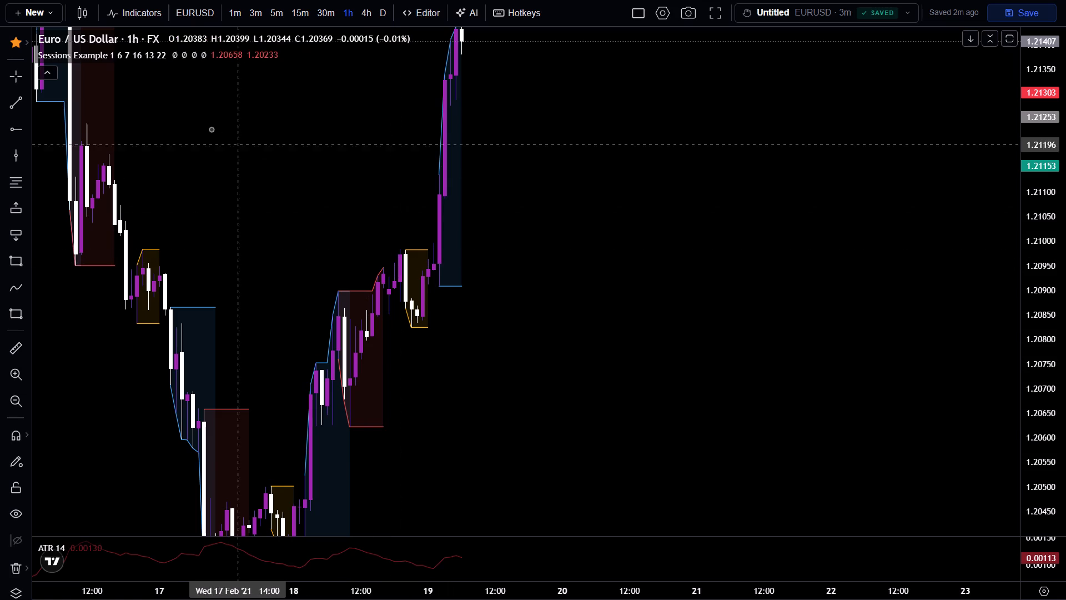
pyautogui.moveTo(1065, 117); pyautogui.dragTo(1065, 257)
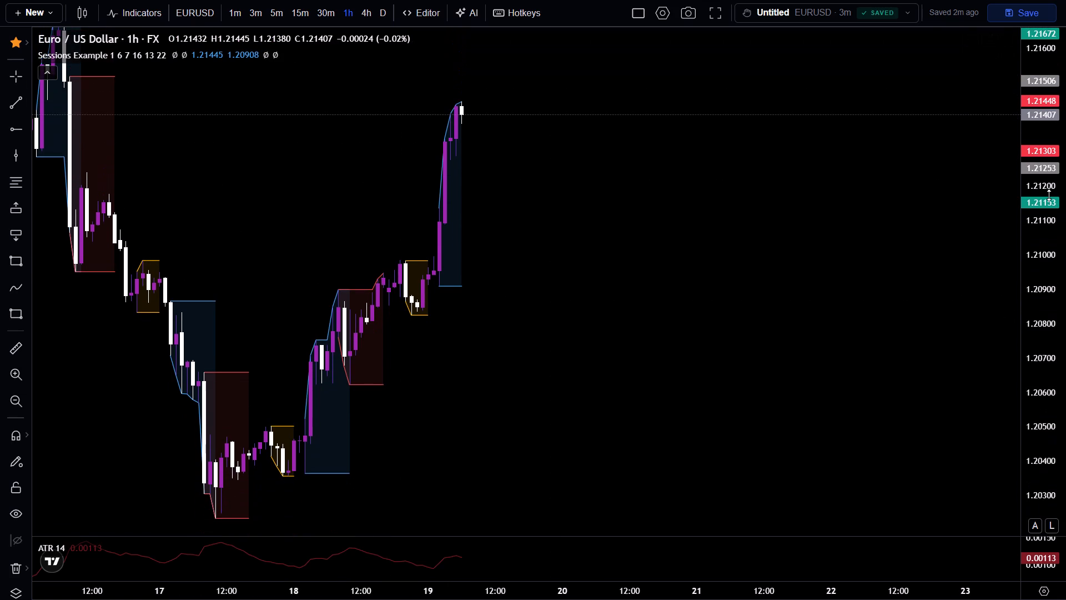
pyautogui.press('space')
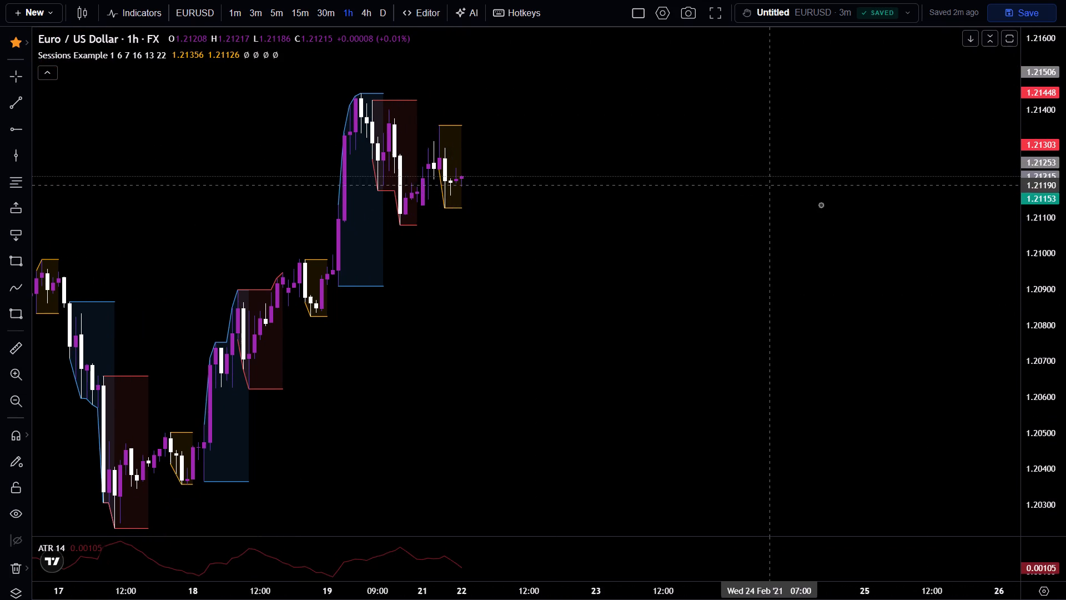
pyautogui.press('space')
pyautogui.moveTo(1065, 293); pyautogui.dragTo(1065, 252)
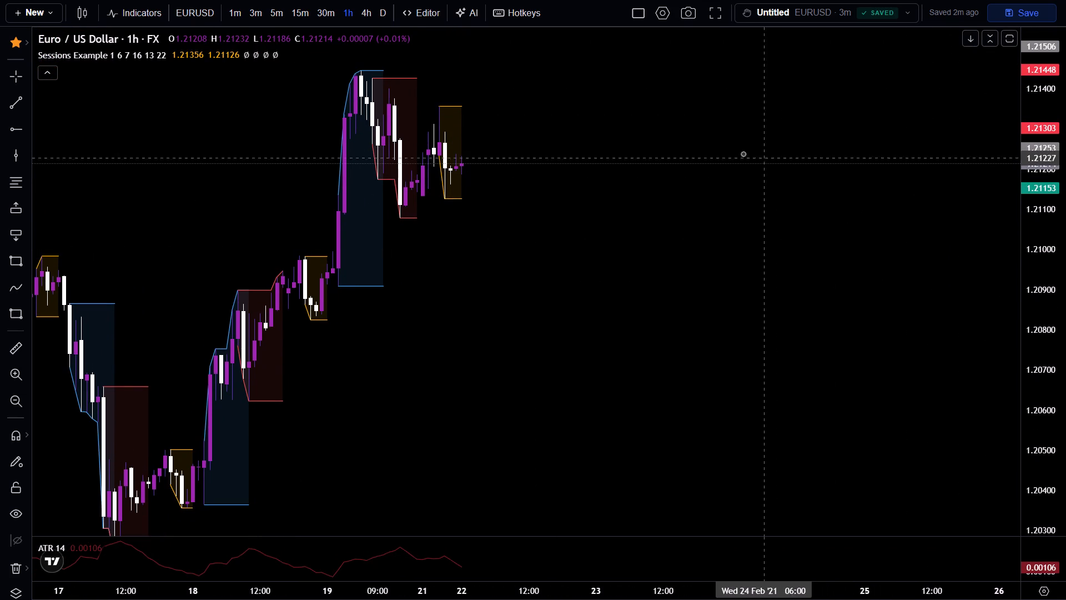
pyautogui.press('space')
pyautogui.press('space')
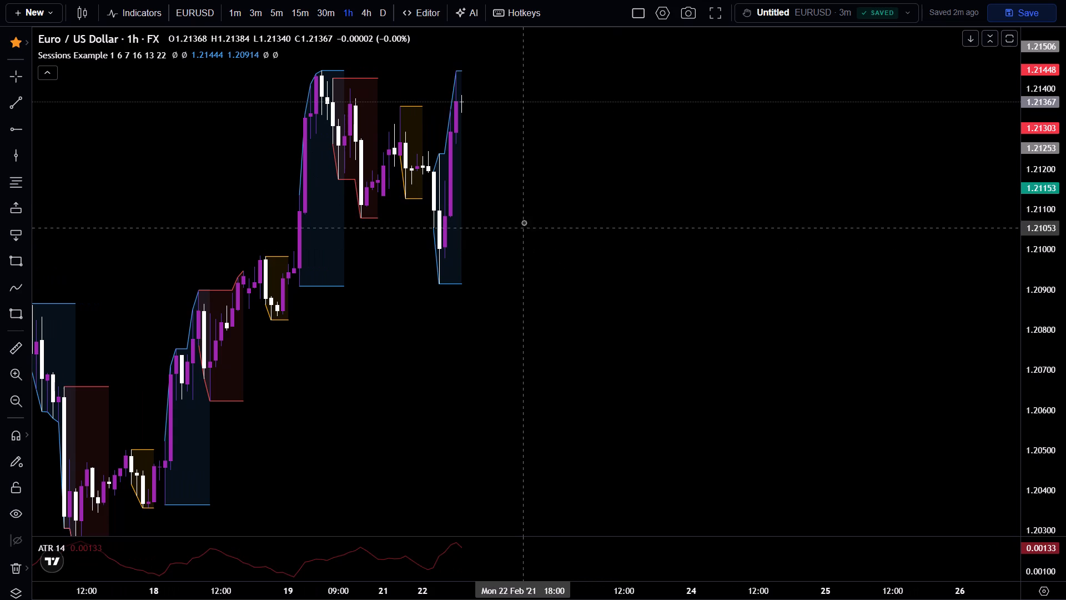
# Examine the London session price action of 22 Feb 2021 on the 3m timeframe.
pyautogui.click(255, 14)
pyautogui.scroll(-8, 258, 146)
pyautogui.moveTo(1065, 365); pyautogui.dragTo(1029, 147)
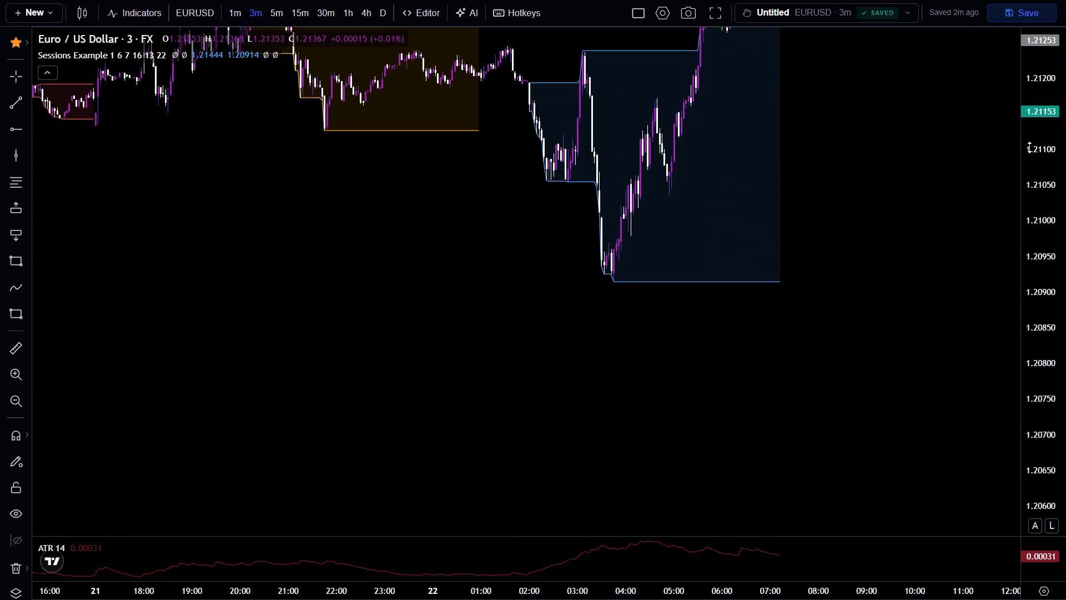
pyautogui.moveTo(1029, 147); pyautogui.dragTo(1032, 150)
pyautogui.scroll(6, 838, 167)
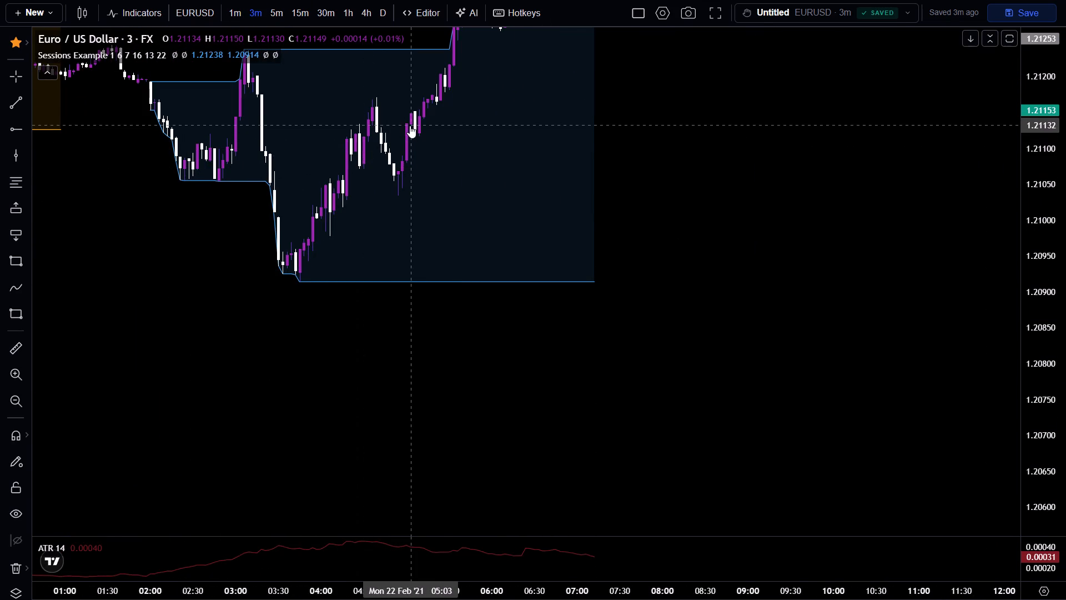
pyautogui.moveTo(392, 139); pyautogui.dragTo(414, 225)
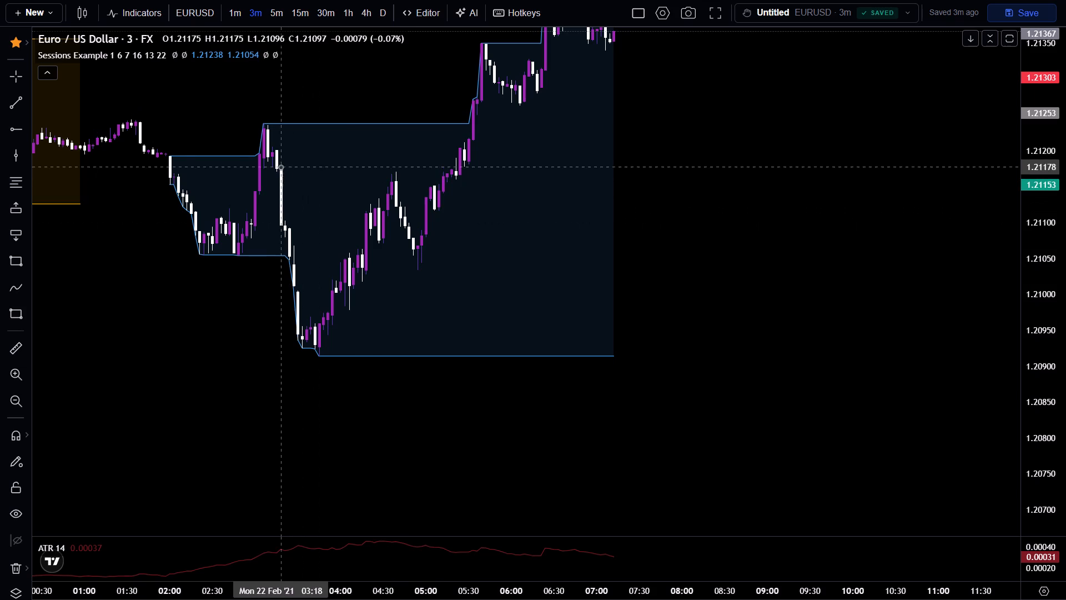
# Return to the 1h timeframe and replay price history, pausing after the London session of 23 Feb 2021 has developed.
pyautogui.click(348, 16)
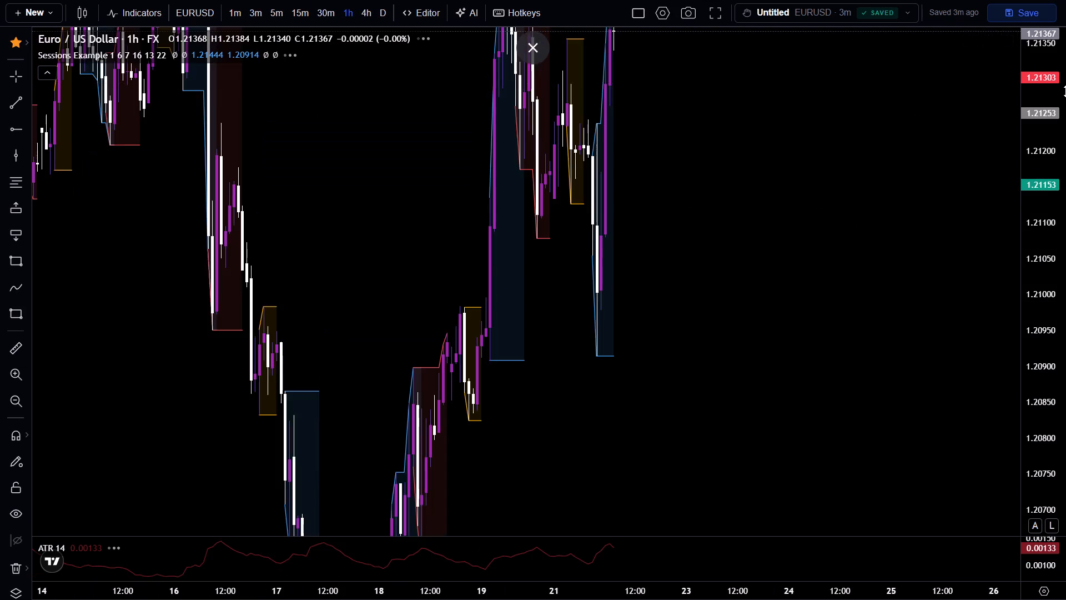
pyautogui.moveTo(1065, 148); pyautogui.dragTo(1065, 445)
pyautogui.press('space')
pyautogui.scroll(5, 711, 288)
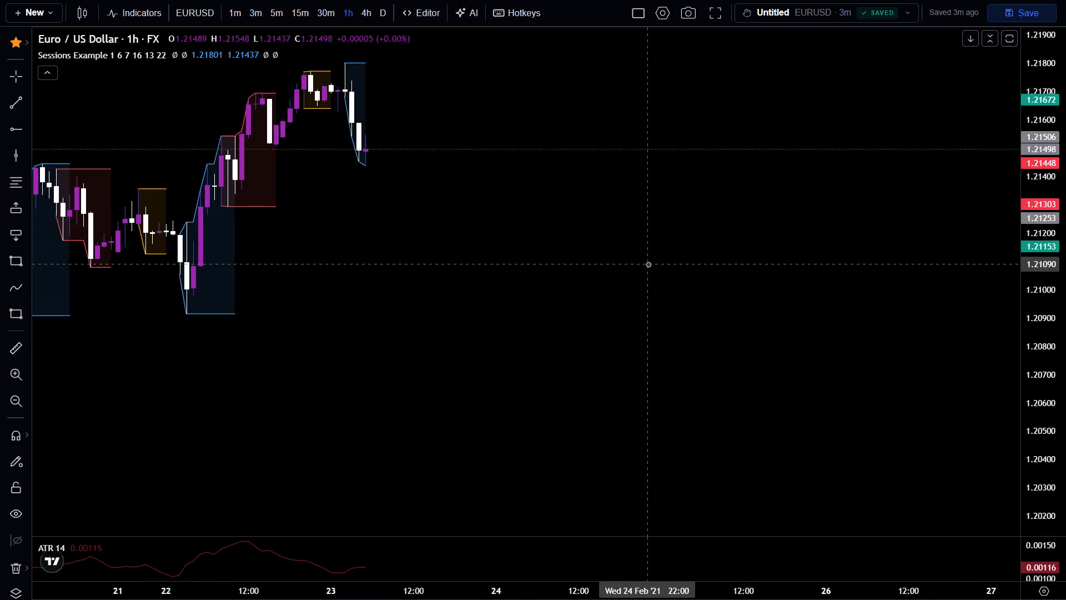
pyautogui.moveTo(648, 264); pyautogui.dragTo(768, 359)
pyautogui.press('space')
pyautogui.moveTo(1065, 417); pyautogui.dragTo(1057, 94)
pyautogui.moveTo(733, 162); pyautogui.dragTo(772, 386)
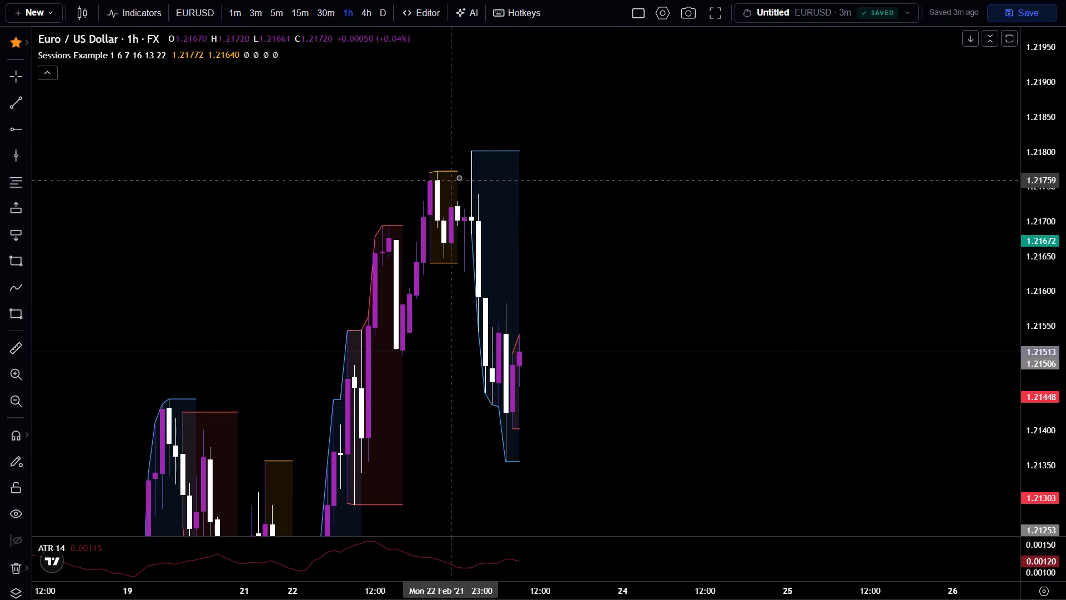
# Continue the 1h replay, pausing in the London session of 24 Feb 2021 and again in that of 25 Feb.
pyautogui.moveTo(1065, 218); pyautogui.dragTo(1065, 413)
pyautogui.press('space')
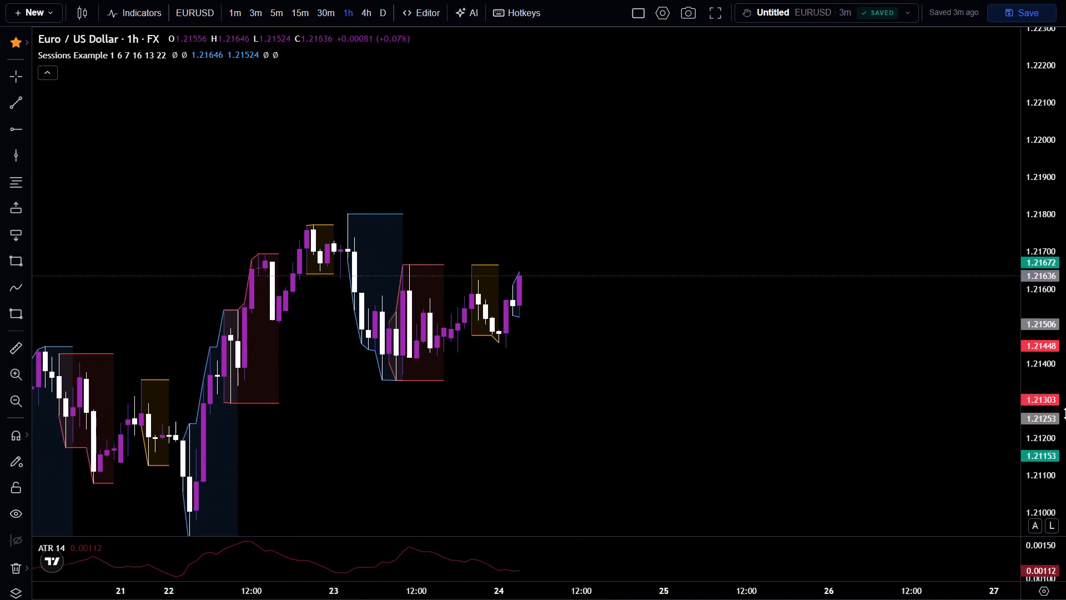
pyautogui.moveTo(1065, 413); pyautogui.dragTo(1065, 152)
pyautogui.press('space')
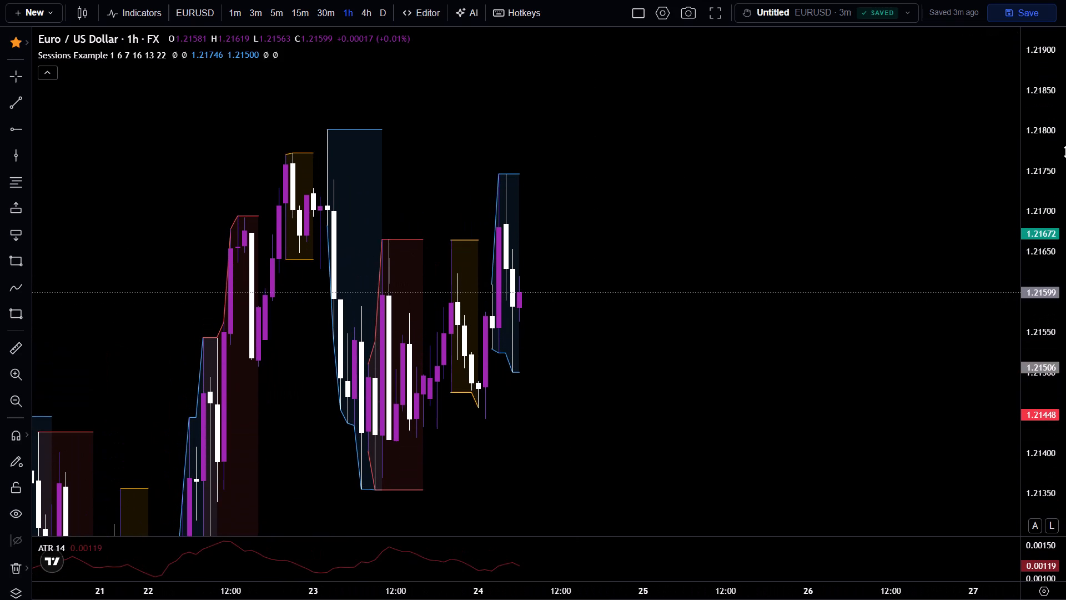
pyautogui.moveTo(1065, 152); pyautogui.dragTo(1065, 390)
pyautogui.press('space')
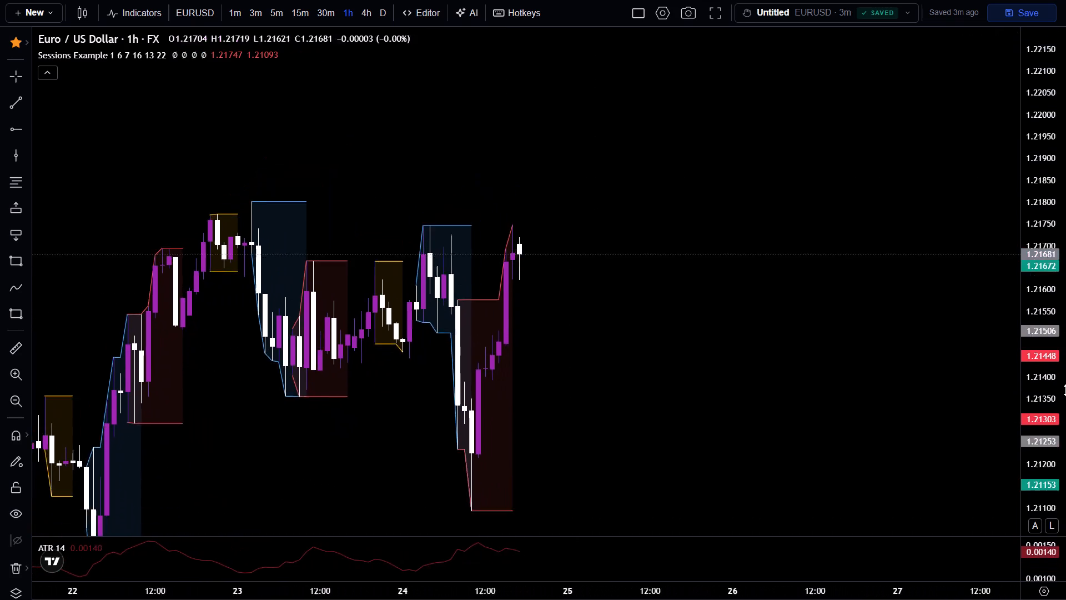
pyautogui.moveTo(1065, 390); pyautogui.dragTo(1035, 166)
pyautogui.press('space')
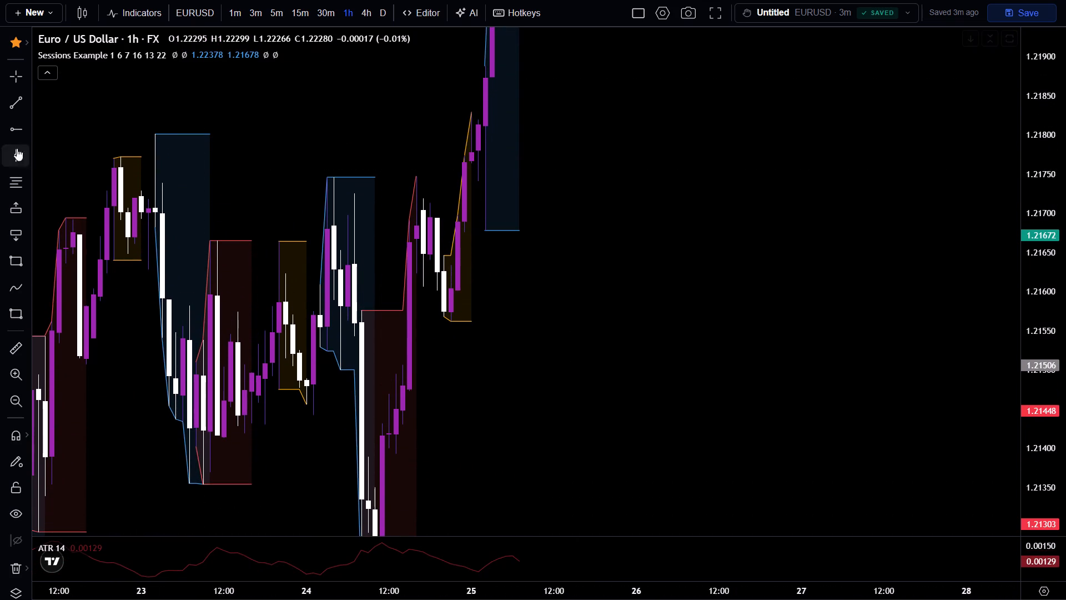
# Examine the London session price action of 25 Feb 2021 on the 3m timeframe.
pyautogui.click(260, 16)
pyautogui.moveTo(1065, 262); pyautogui.dragTo(931, 541)
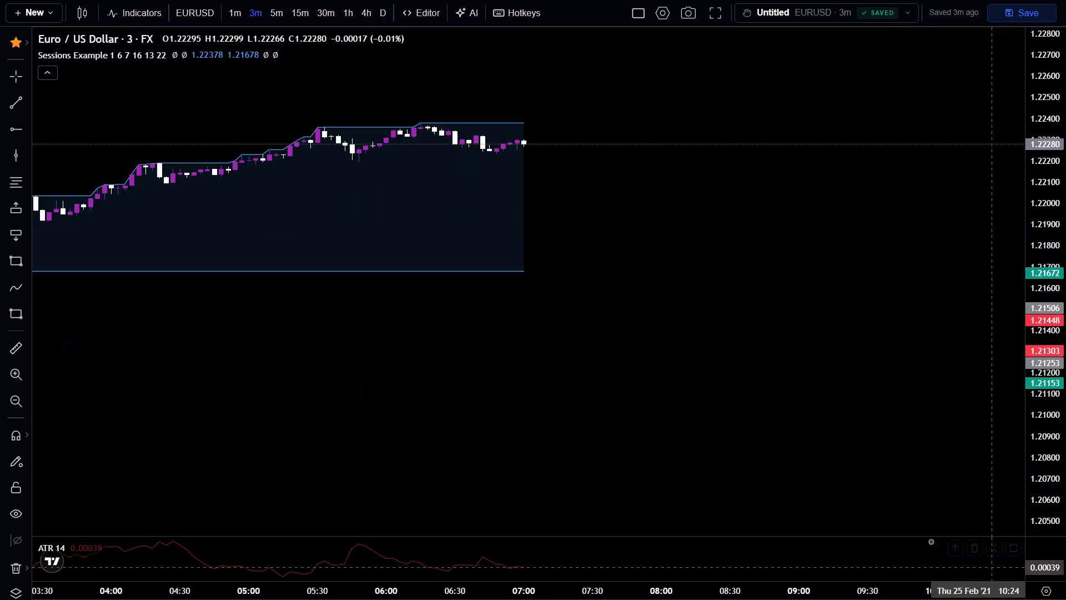
pyautogui.moveTo(931, 541); pyautogui.dragTo(991, 568)
pyautogui.scroll(-13, 456, 374)
pyautogui.moveTo(1065, 303); pyautogui.dragTo(1065, 80)
pyautogui.moveTo(1065, 322); pyautogui.dragTo(1019, 114)
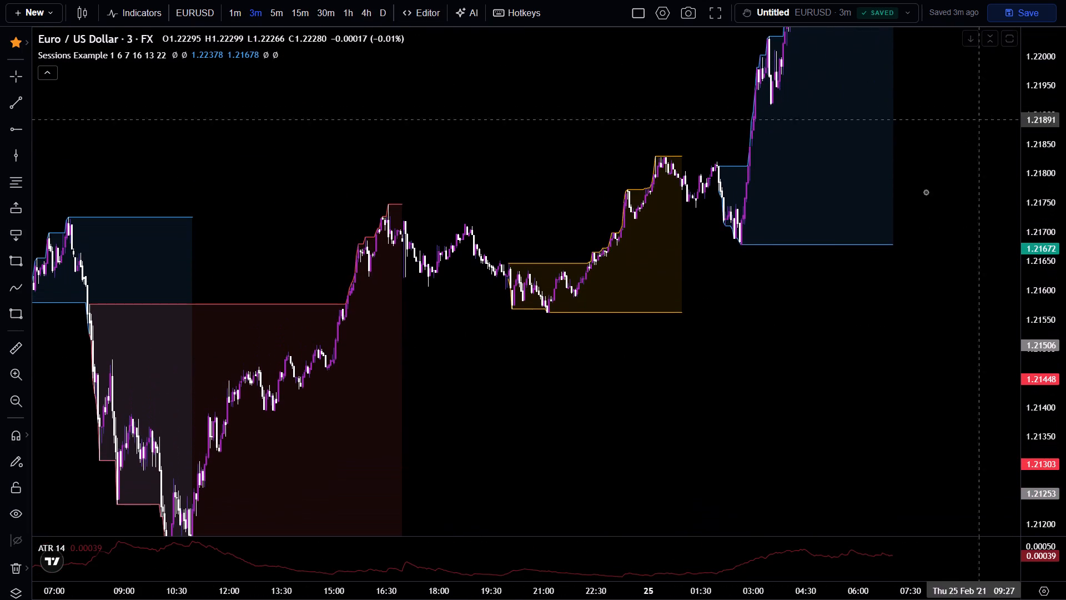
pyautogui.moveTo(727, 168); pyautogui.dragTo(665, 448)
pyautogui.scroll(3, 655, 434)
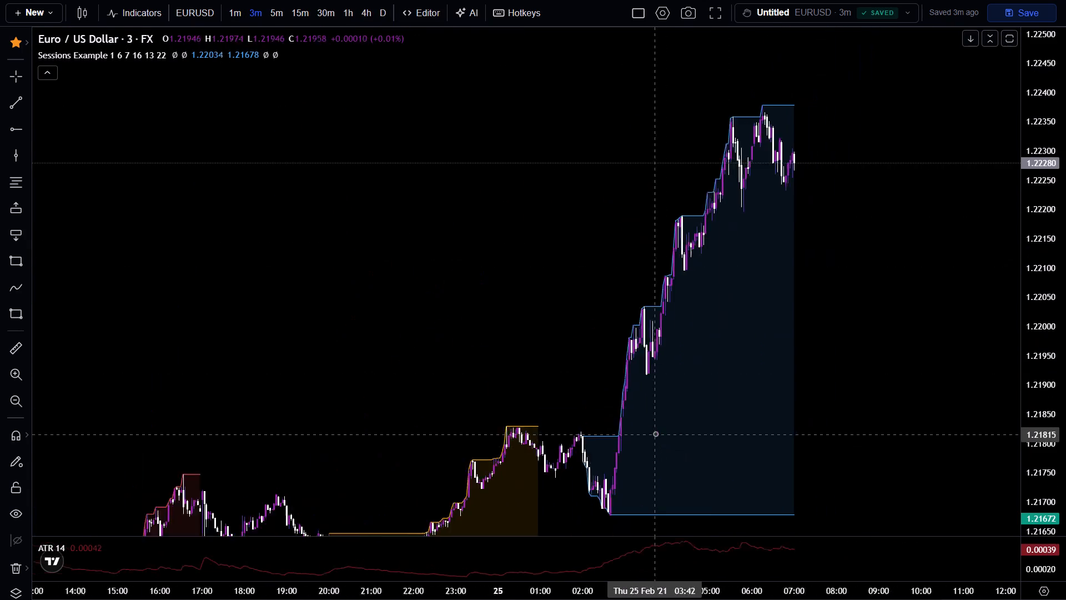
pyautogui.scroll(3, 655, 433)
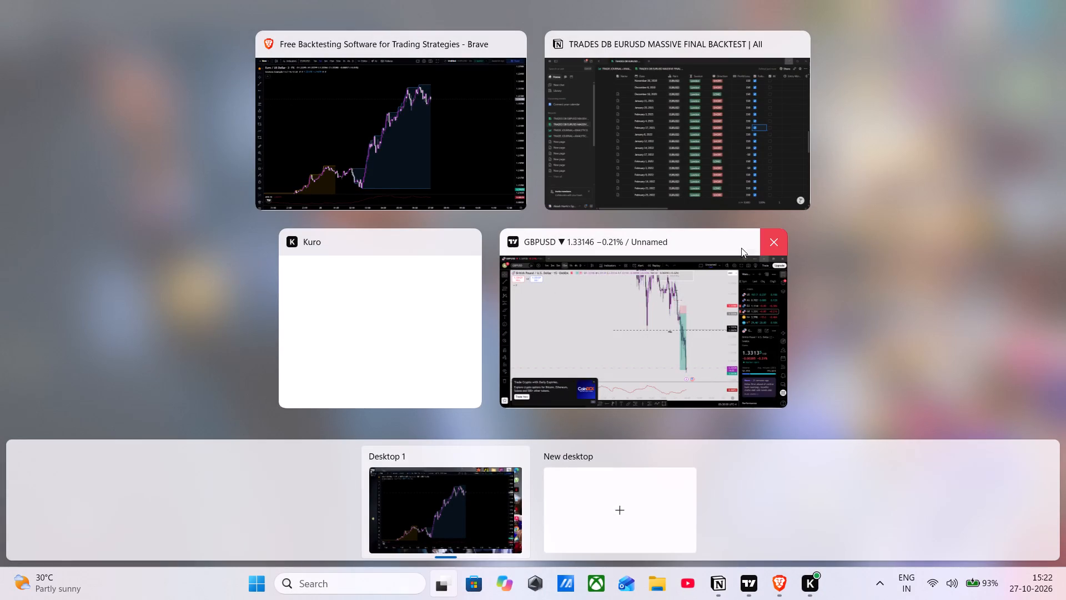
# Close the open GBPUSD chart window.
pyautogui.click(767, 248)
# Switch to Notion, add a new entry to the EURUSD trades database and set its date to February 25, 2021.
pyautogui.click(735, 160)
pyautogui.scroll(-8, 497, 354)
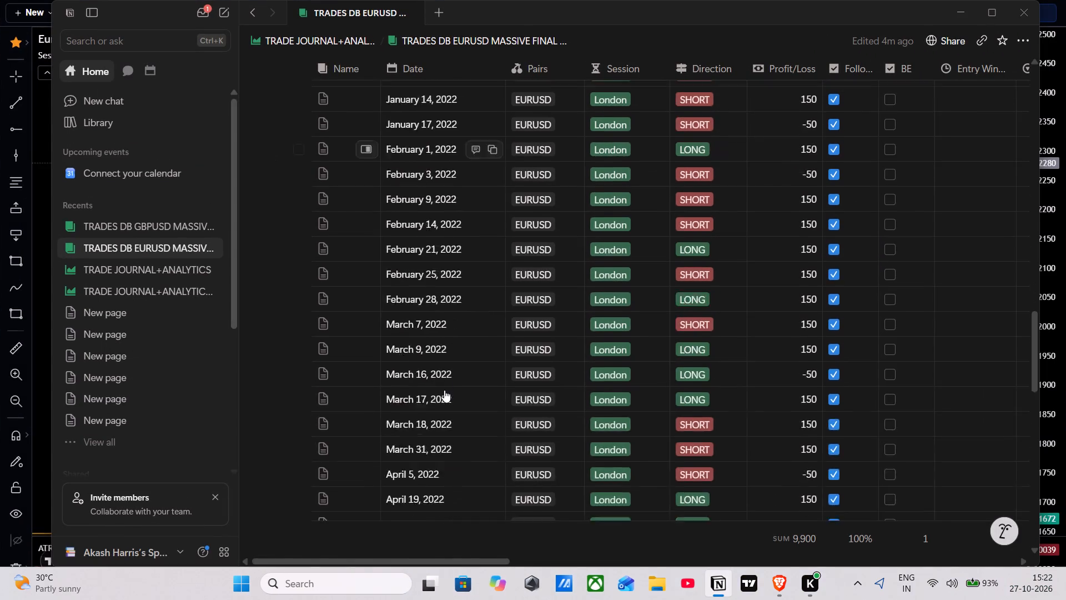
pyautogui.scroll(-6, 444, 390)
pyautogui.scroll(-15, 396, 458)
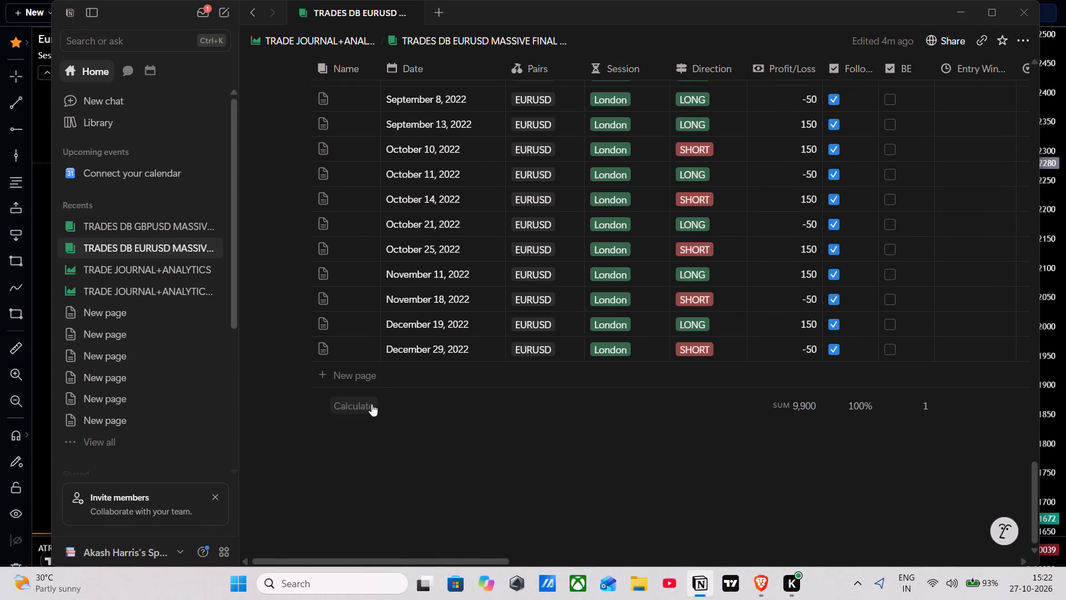
pyautogui.click(358, 369)
pyautogui.click(435, 493)
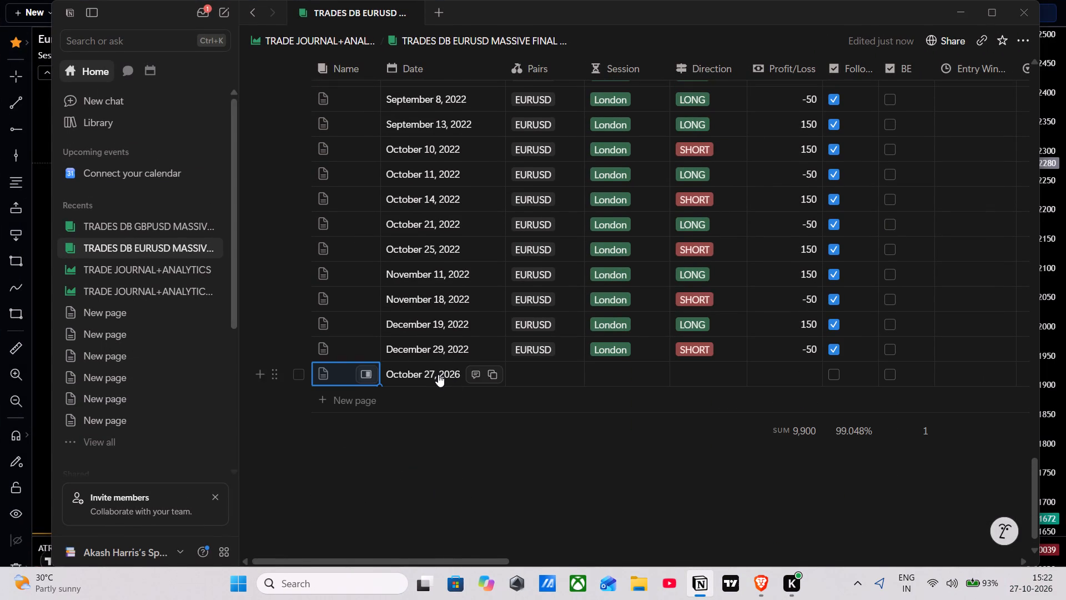
pyautogui.click(438, 374)
pyautogui.hotkey('ctrl', 'v')
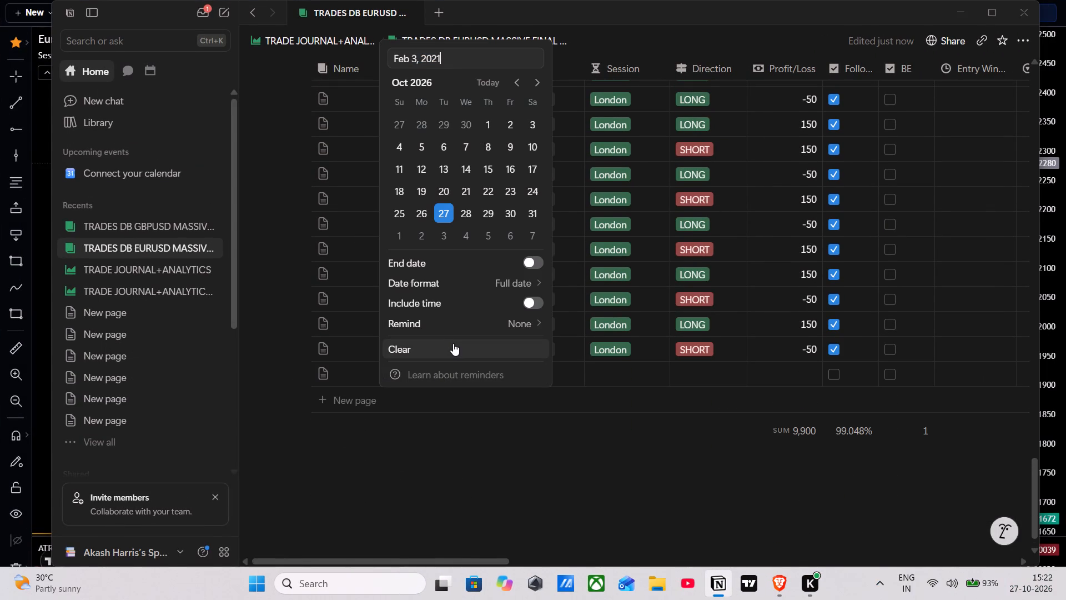
pyautogui.press('Return')
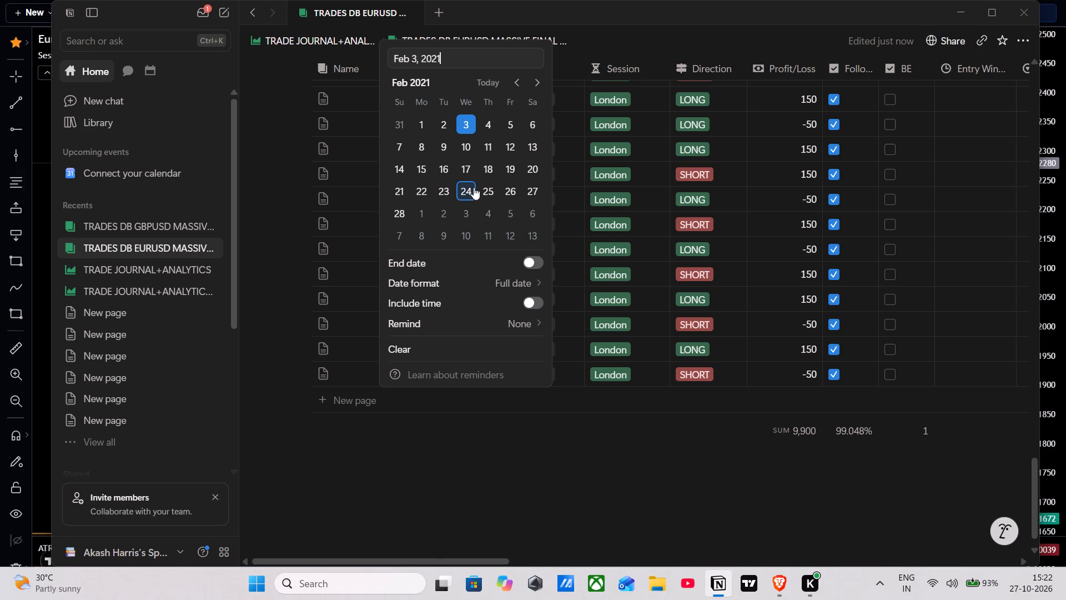
pyautogui.click(485, 187)
pyautogui.click(464, 478)
# Complete the February 25, 2021 entry with pair EURUSD, session London, direction LONG, profit/loss 150 and the "Follo..." checkbox ticked, then return to the chart.
pyautogui.scroll(2, 444, 404)
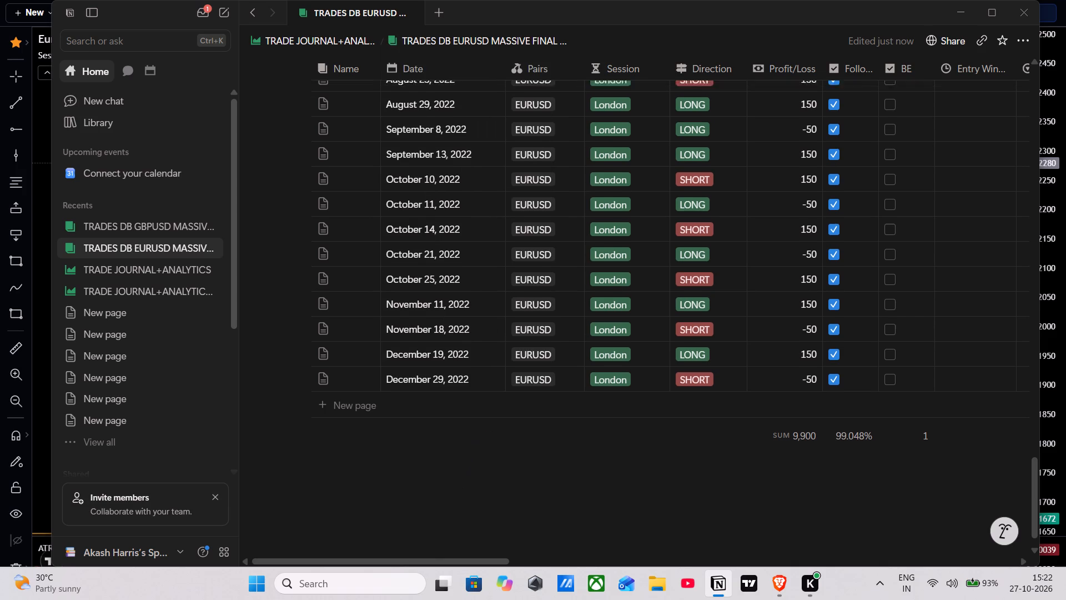
pyautogui.scroll(13, 444, 404)
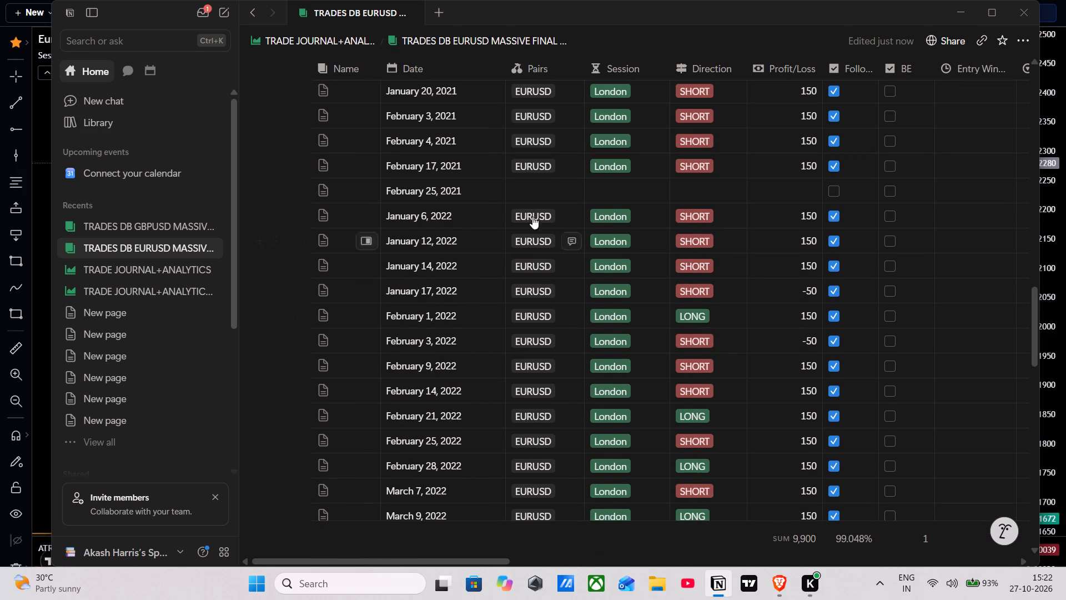
pyautogui.click(536, 199)
pyautogui.click(566, 231)
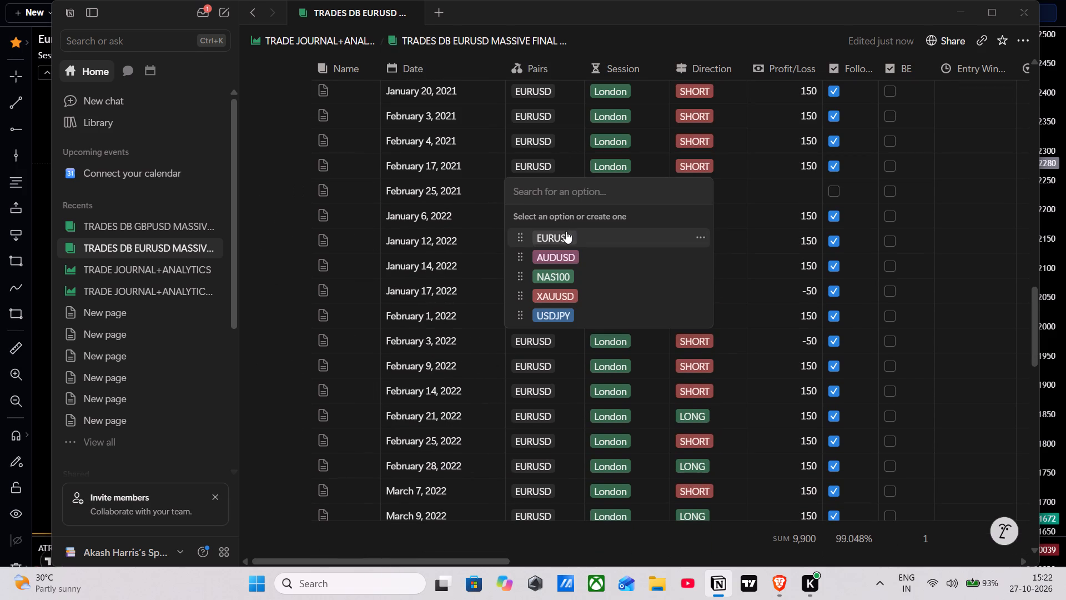
pyautogui.click(615, 194)
pyautogui.click(645, 253)
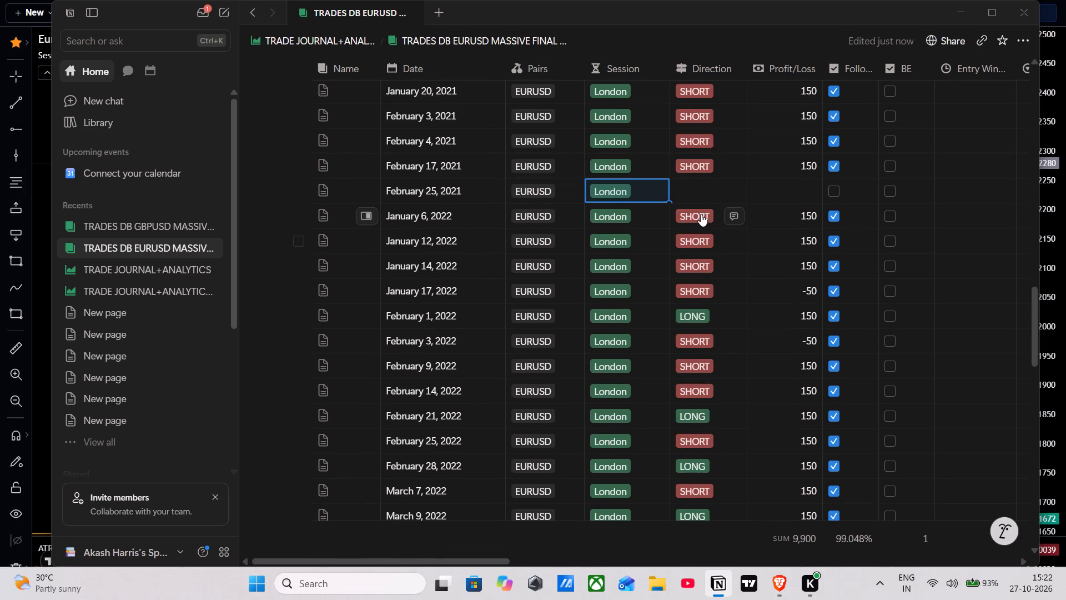
pyautogui.click(703, 188)
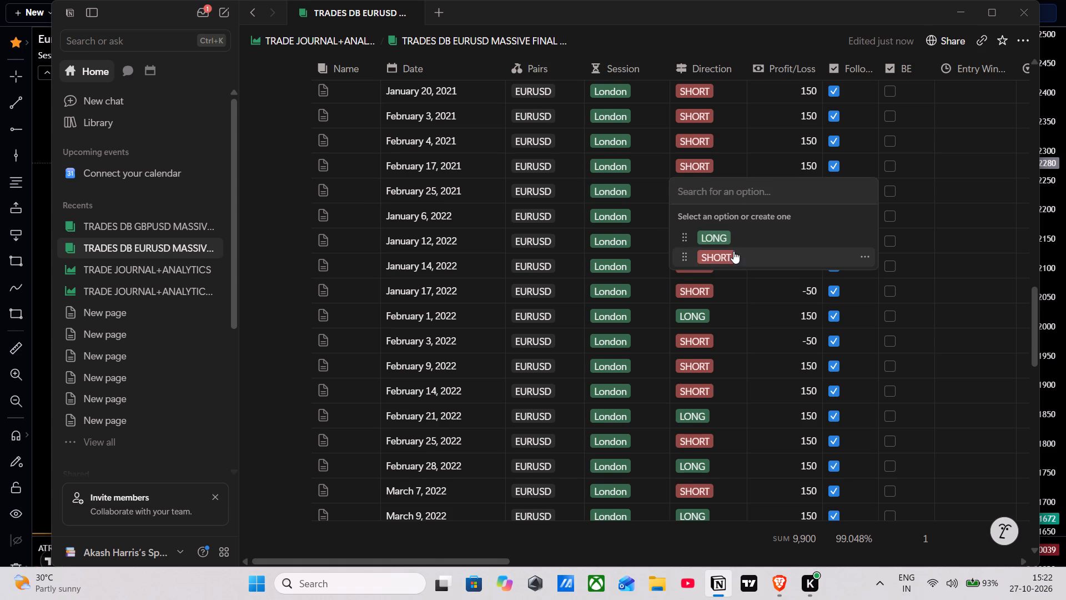
pyautogui.click(733, 241)
pyautogui.click(801, 183)
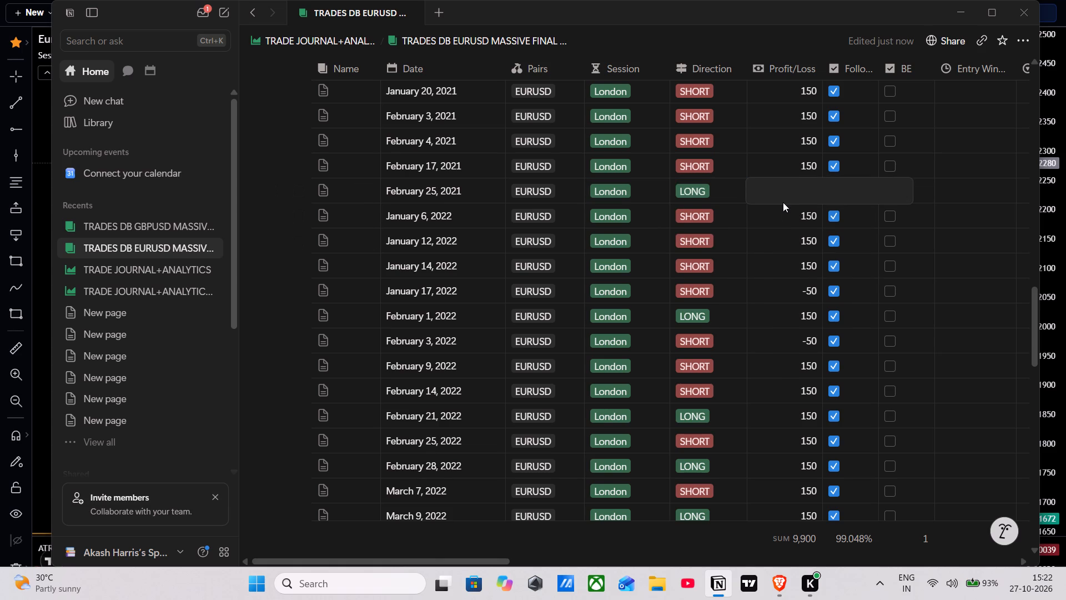
pyautogui.write('150')
pyautogui.click(290, 271)
pyautogui.click(842, 197)
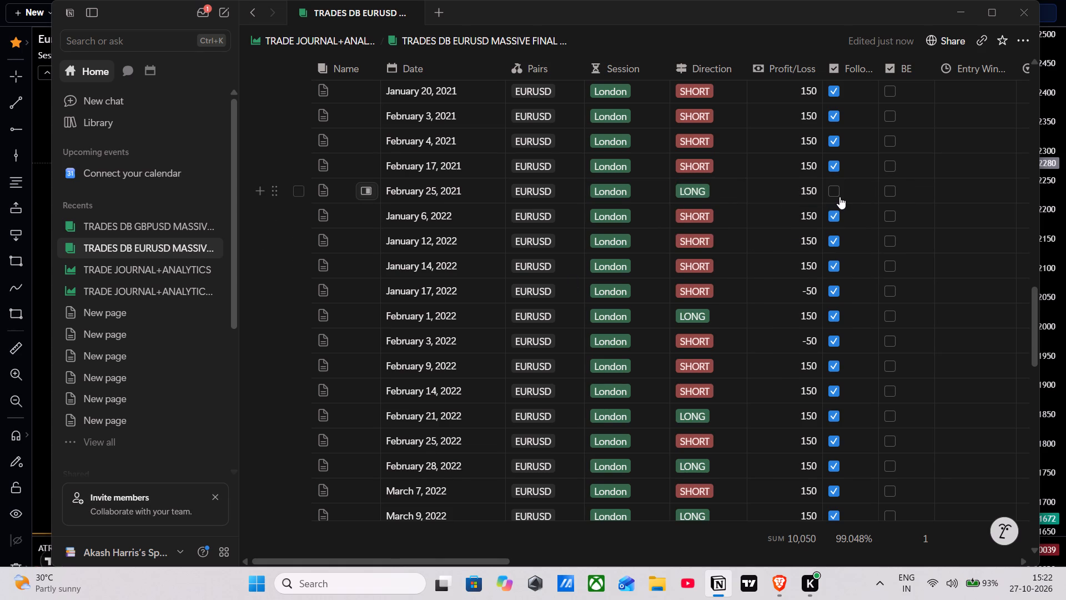
pyautogui.click(965, 18)
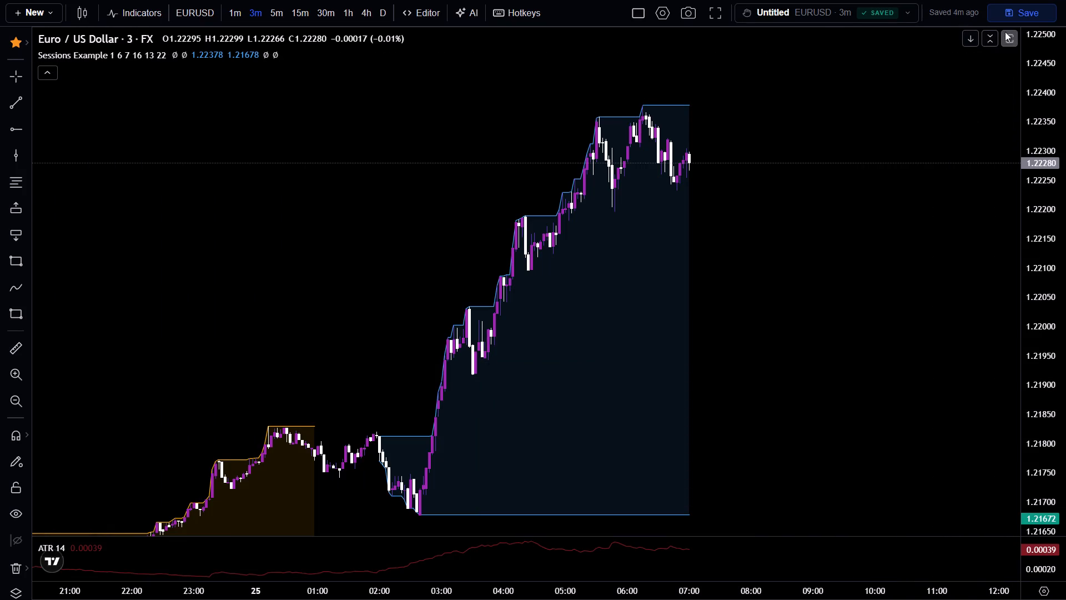
# Return to the 1h timeframe and replay price history, pausing in the London session of 26 Feb 2021.
pyautogui.click(347, 3)
pyautogui.moveTo(1065, 309); pyautogui.dragTo(1065, 491)
pyautogui.press('space')
pyautogui.scroll(3, 857, 435)
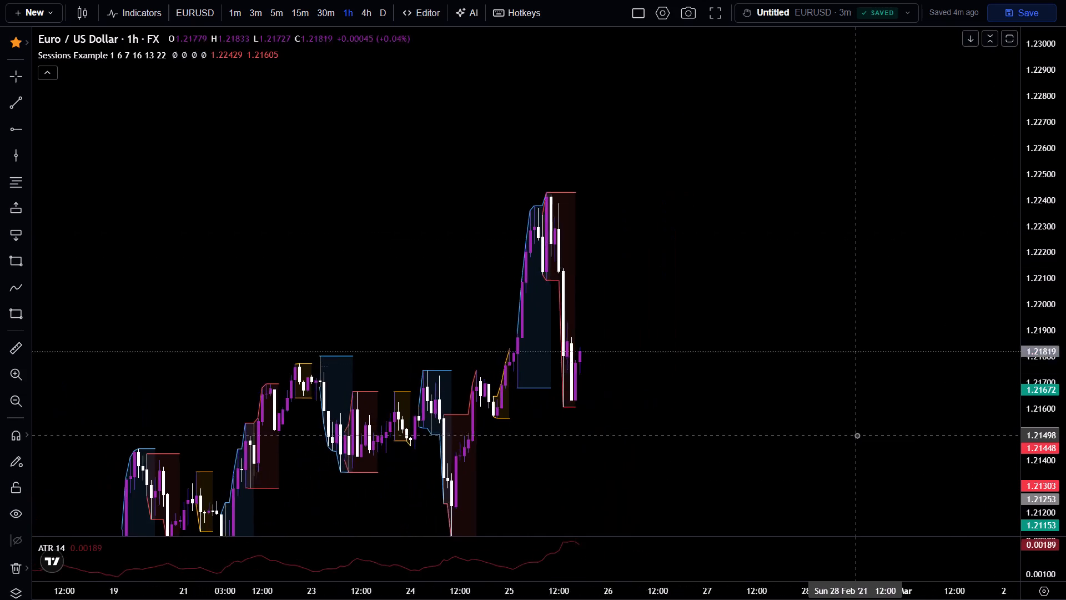
pyautogui.press('space')
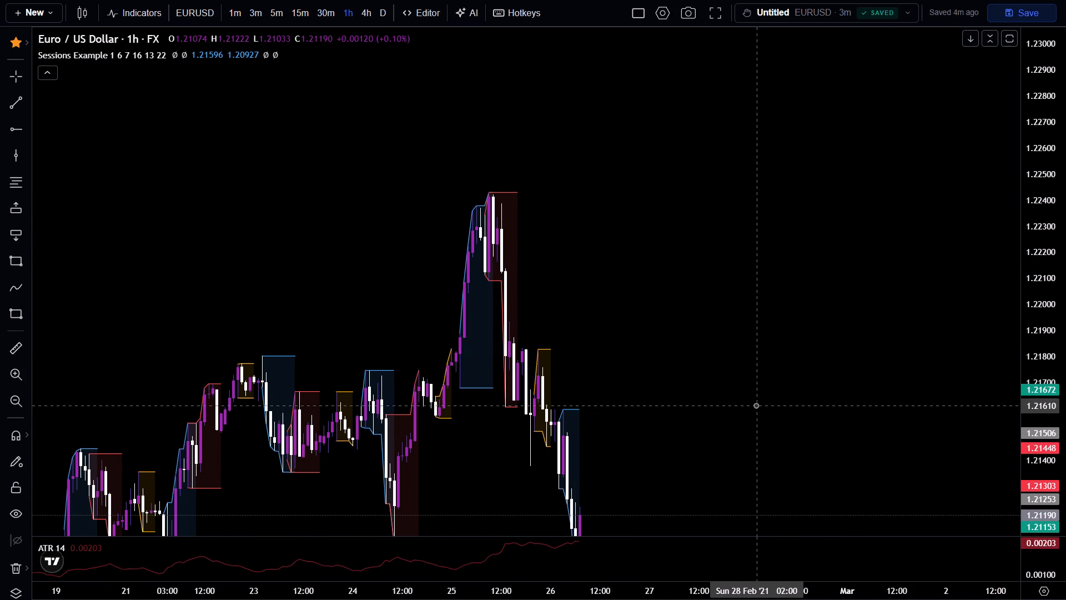
# Continue the 1h replay past 26 Feb 2021 and pause early in the London session of 1 Mar.
pyautogui.press('space')
pyautogui.moveTo(672, 443); pyautogui.dragTo(611, 254)
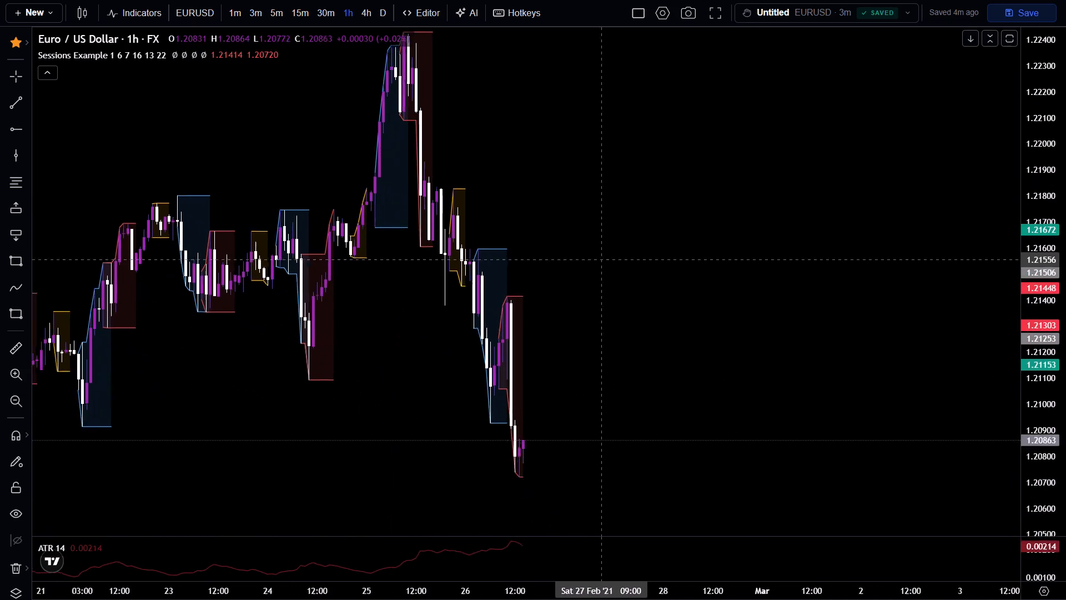
pyautogui.moveTo(611, 254); pyautogui.dragTo(611, 253)
pyautogui.press('space')
pyautogui.press('space')
pyautogui.press('space')
pyautogui.moveTo(680, 375); pyautogui.dragTo(680, 359)
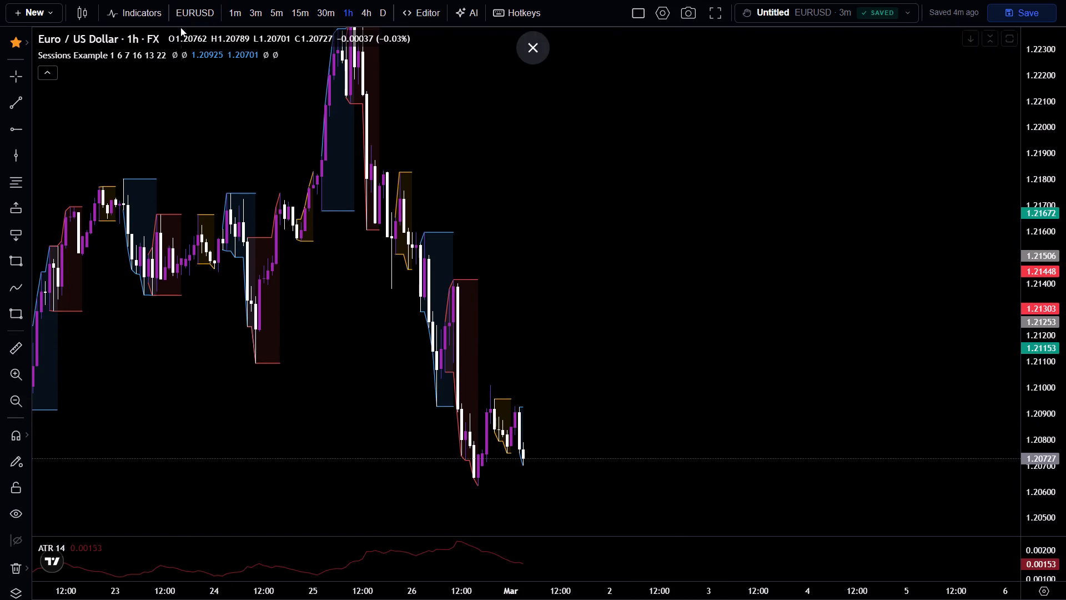
# Examine the early London session price action of 1 Mar 2021 on the 3m timeframe.
pyautogui.click(247, 9)
pyautogui.scroll(-7, 304, 145)
pyautogui.moveTo(1065, 417); pyautogui.dragTo(1007, 0)
pyautogui.moveTo(897, 438); pyautogui.dragTo(855, 82)
pyautogui.moveTo(1065, 413); pyautogui.dragTo(1058, 106)
pyautogui.scroll(5, 967, 261)
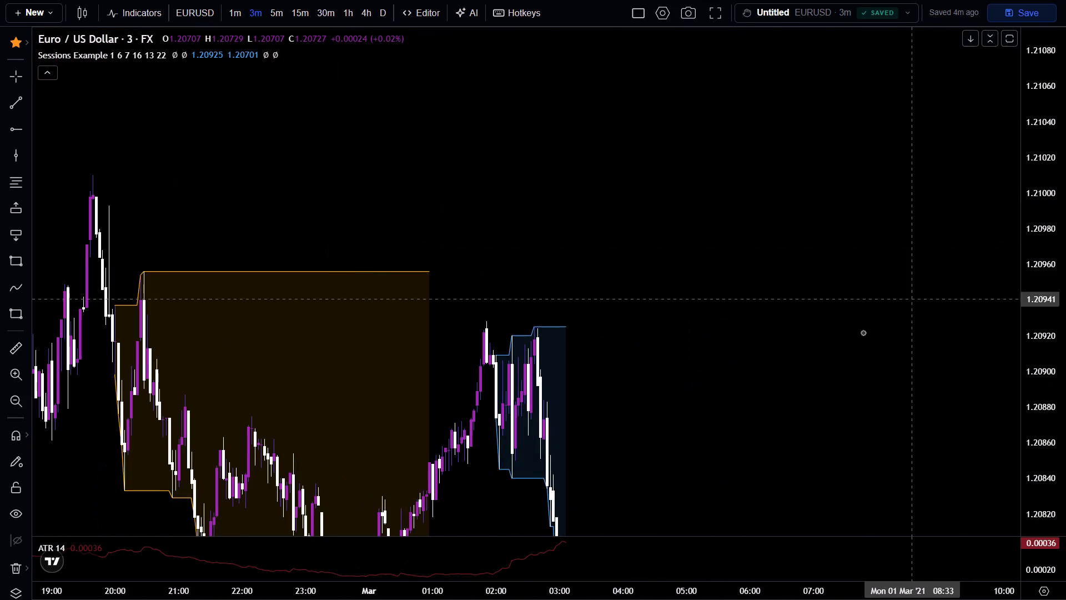
pyautogui.moveTo(526, 493); pyautogui.dragTo(532, 347)
pyautogui.scroll(5, 532, 347)
pyautogui.moveTo(546, 344); pyautogui.dragTo(616, 316)
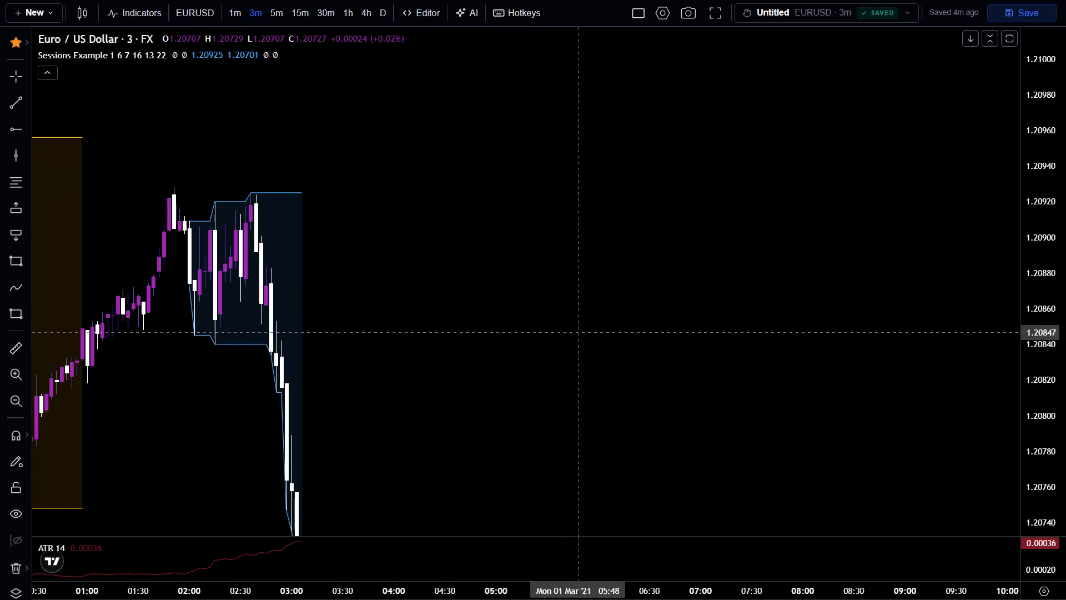
pyautogui.moveTo(616, 316); pyautogui.dragTo(1065, 304)
# Replay the 1 Mar 2021 London session on the 3m timeframe up to about 07:00 and inspect its price swings.
pyautogui.press('space')
pyautogui.press('space')
pyautogui.moveTo(1065, 240); pyautogui.dragTo(1044, 526)
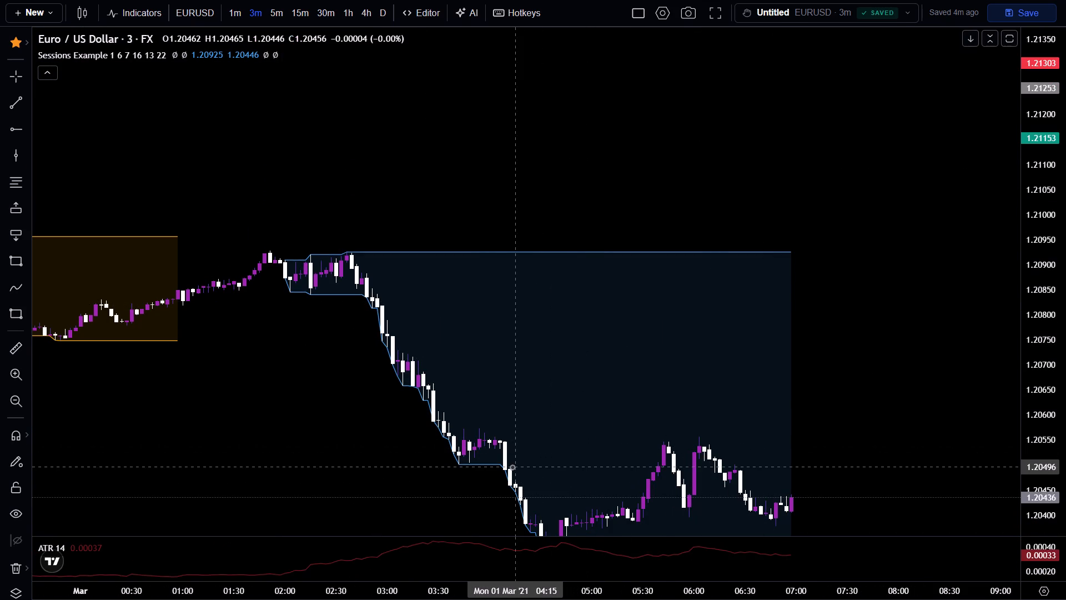
pyautogui.moveTo(506, 429); pyautogui.dragTo(561, 293)
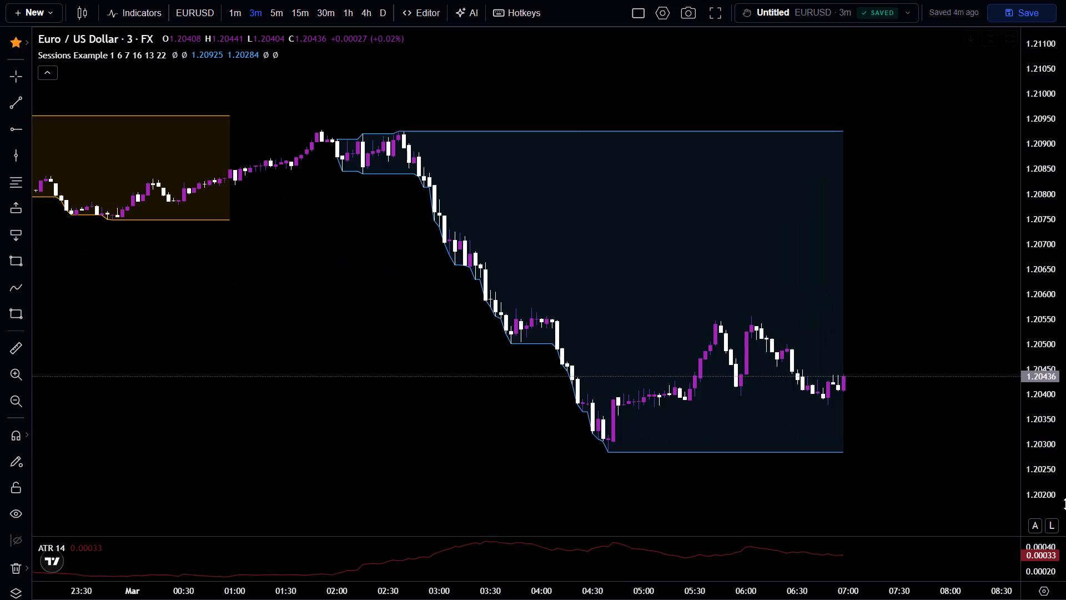
pyautogui.moveTo(1065, 502); pyautogui.dragTo(1064, 55)
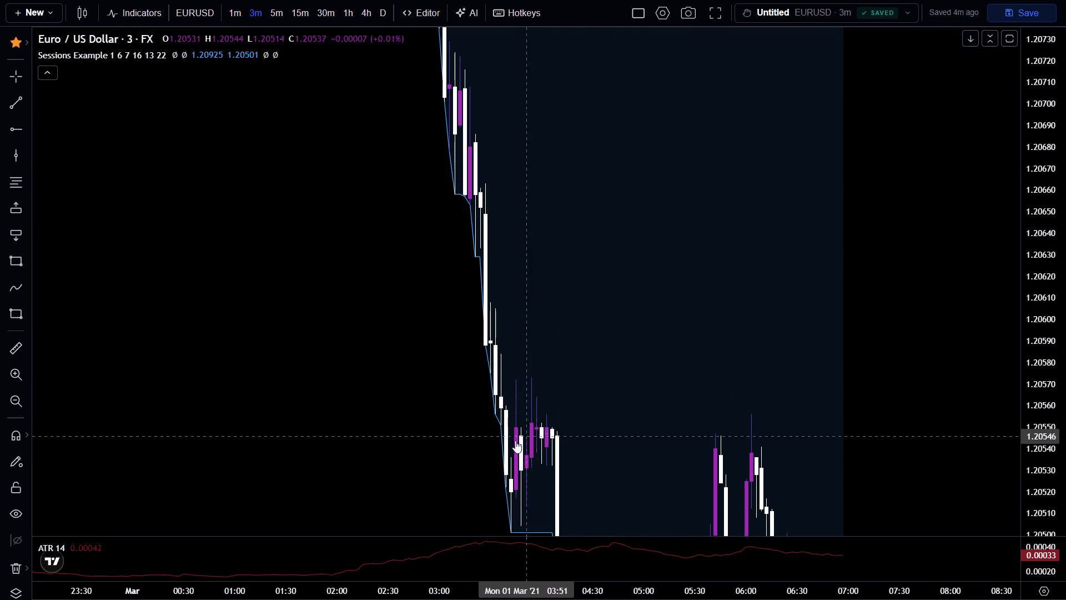
pyautogui.moveTo(522, 438); pyautogui.dragTo(485, 94)
# Save the Untitled EURUSD backtesting session.
pyautogui.click(1042, 13)
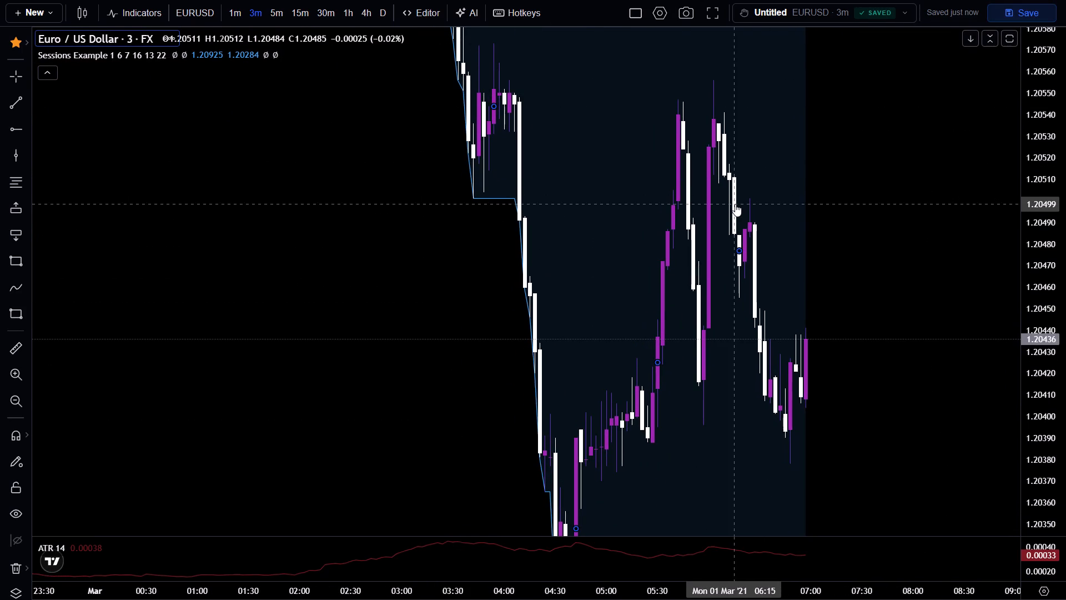
# Switch to the Notion EURUSD trades database and add a new trade entry dated March 1, 2021.
pyautogui.click(562, 196)
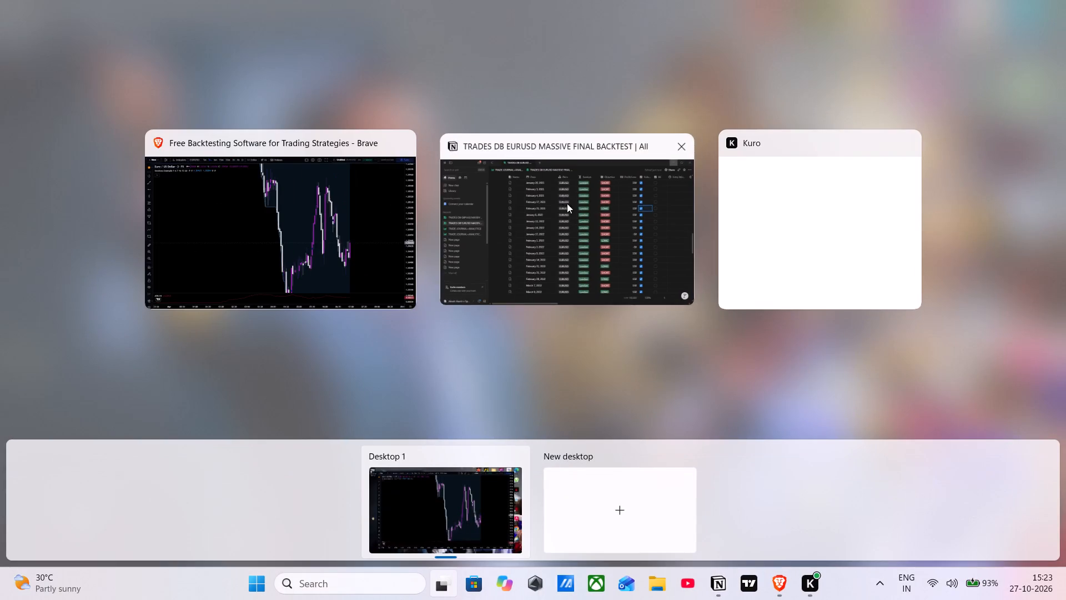
pyautogui.scroll(-14, 567, 262)
pyautogui.scroll(-7, 419, 429)
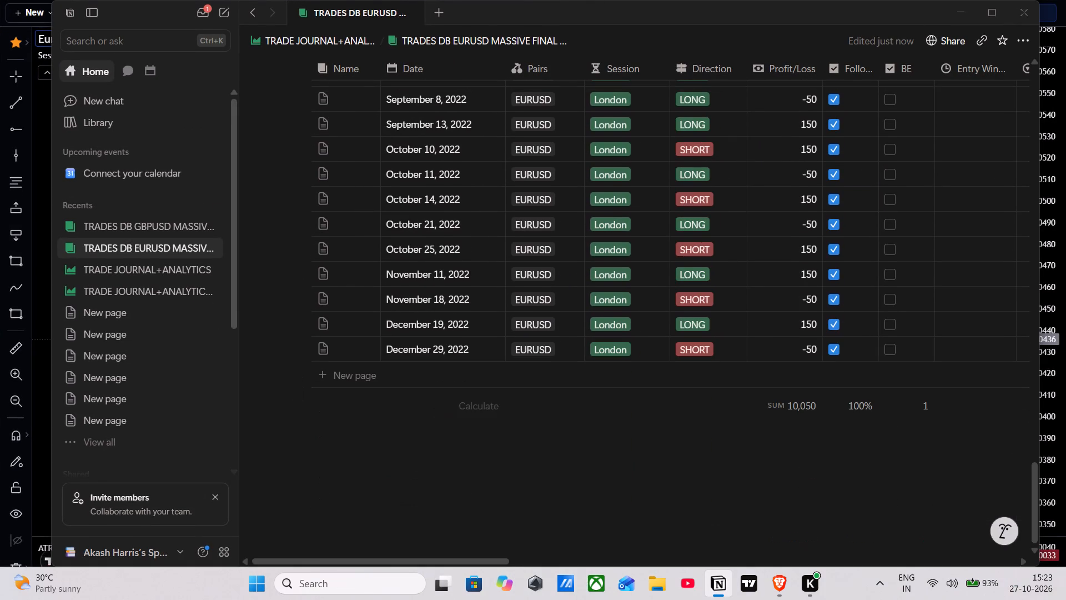
pyautogui.click(365, 383)
pyautogui.click(374, 442)
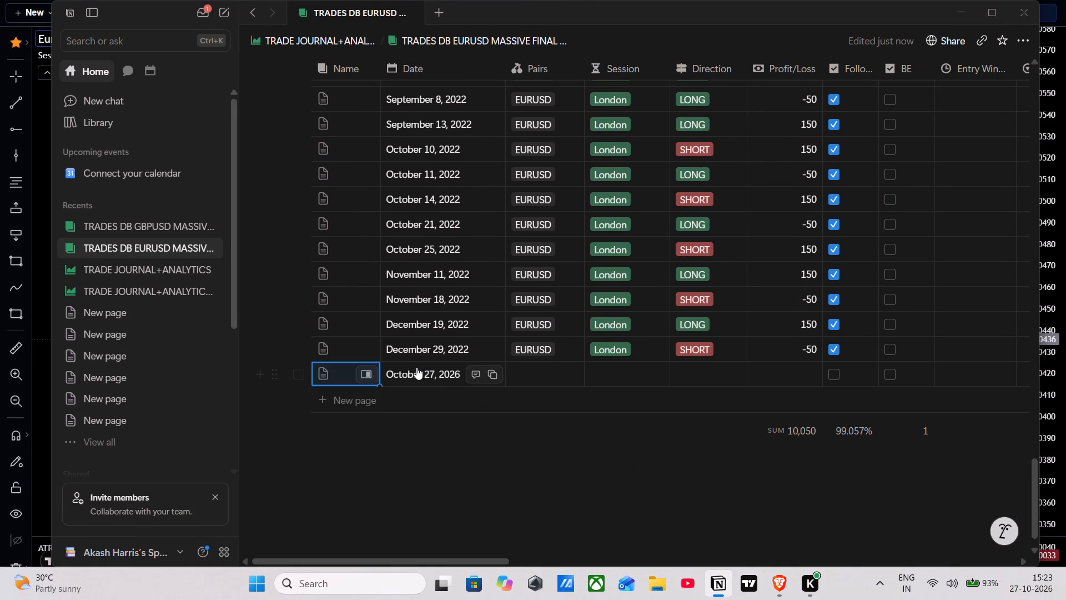
pyautogui.click(416, 367)
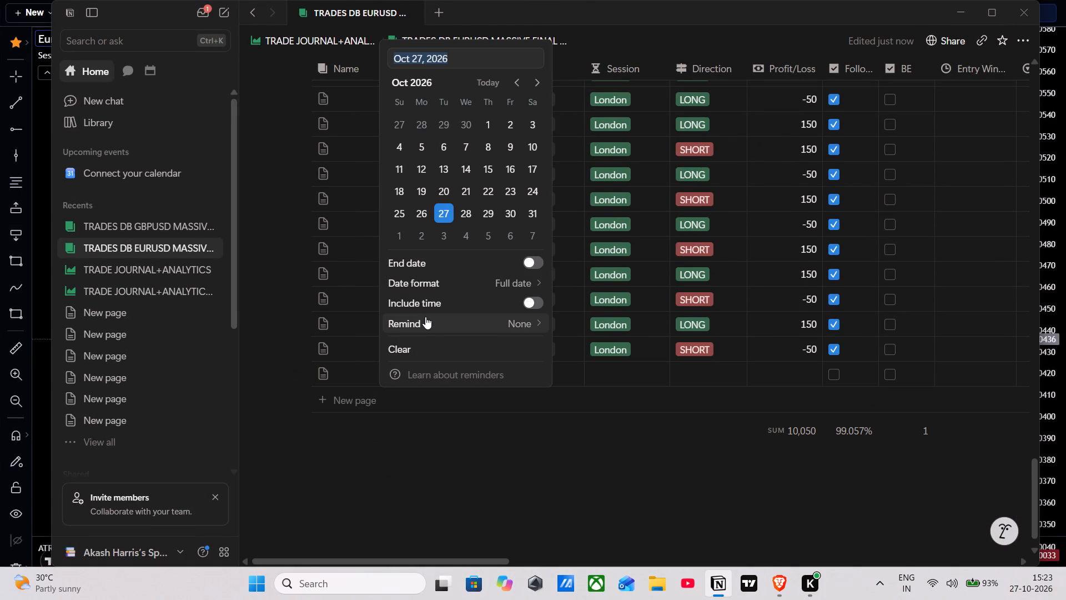
pyautogui.hotkey('ctrl', 'v')
pyautogui.press('Return')
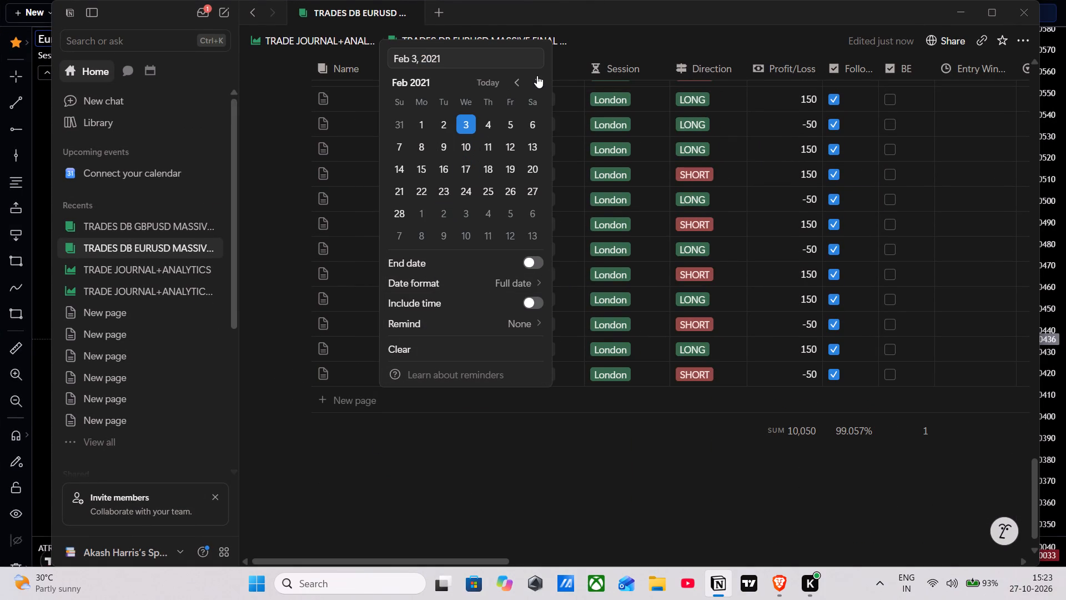
pyautogui.click(536, 75)
pyautogui.click(430, 126)
pyautogui.click(489, 462)
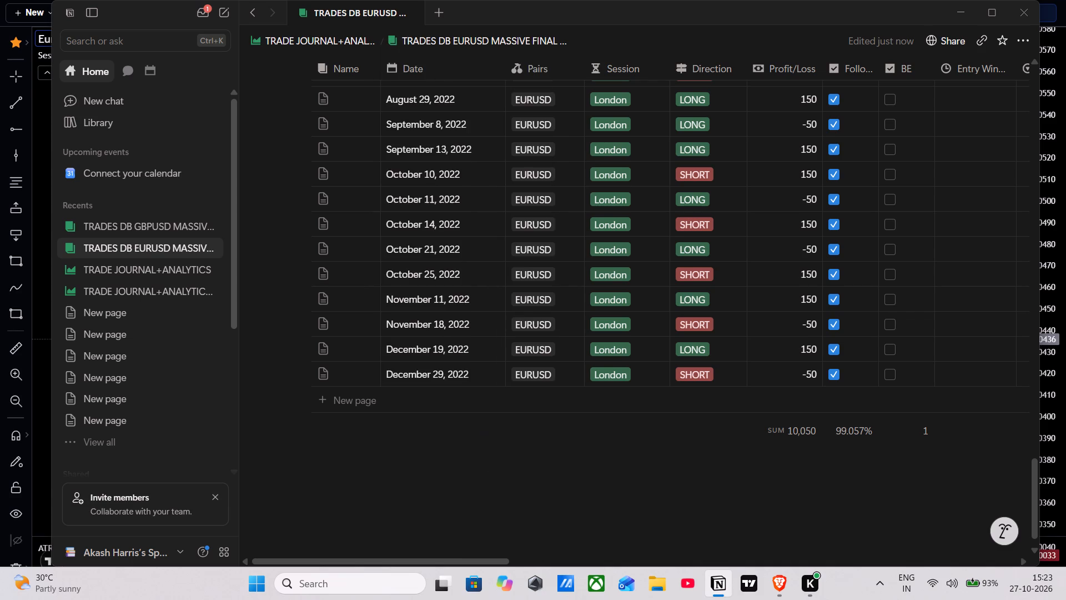
# Fill in the March 1, 2021 trade as EURUSD, London, SHORT, profit 150, and tick its Follo... checkbox.
pyautogui.scroll(5, 465, 361)
pyautogui.scroll(10, 488, 304)
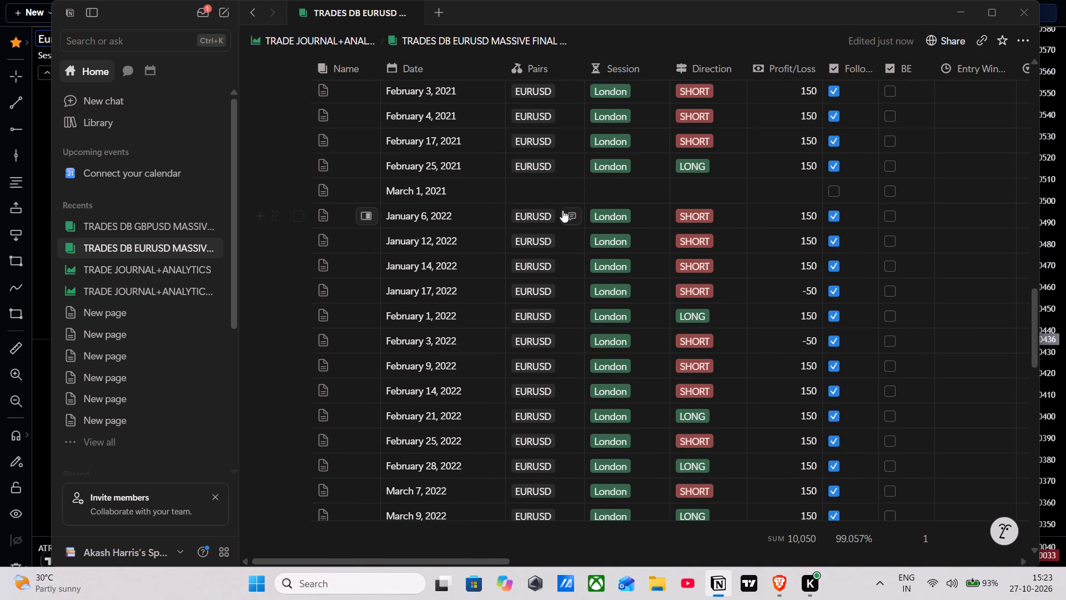
pyautogui.click(539, 202)
pyautogui.click(565, 238)
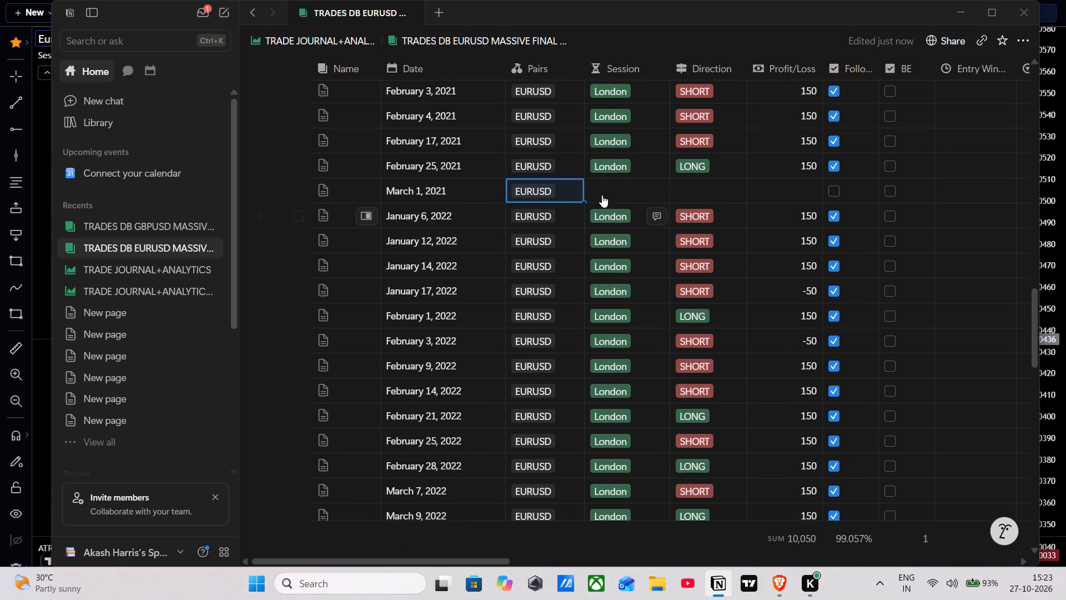
pyautogui.click(609, 184)
pyautogui.click(620, 259)
pyautogui.click(674, 189)
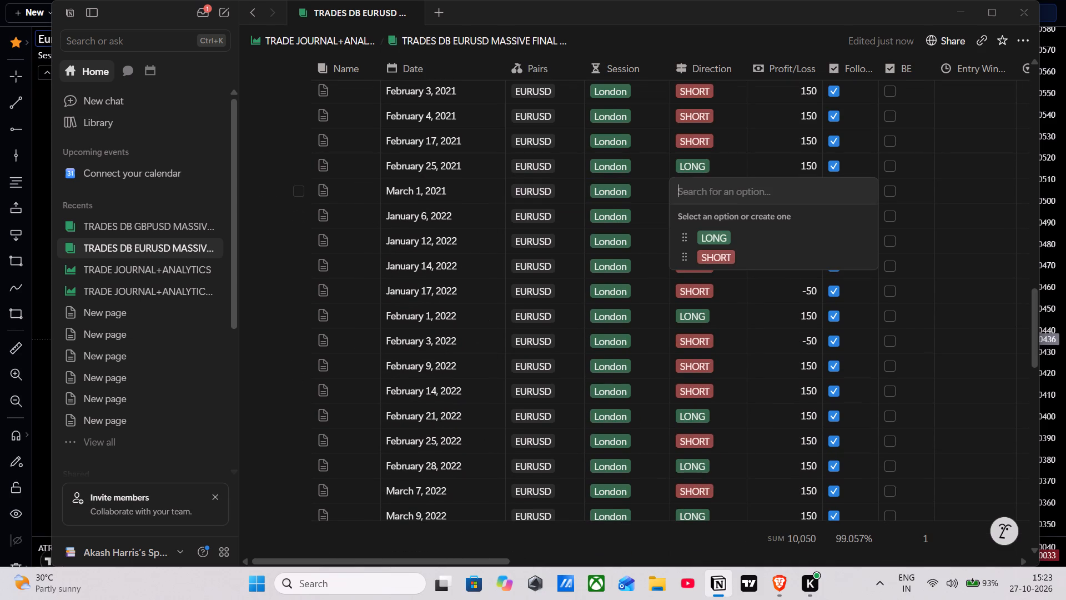
pyautogui.click(705, 252)
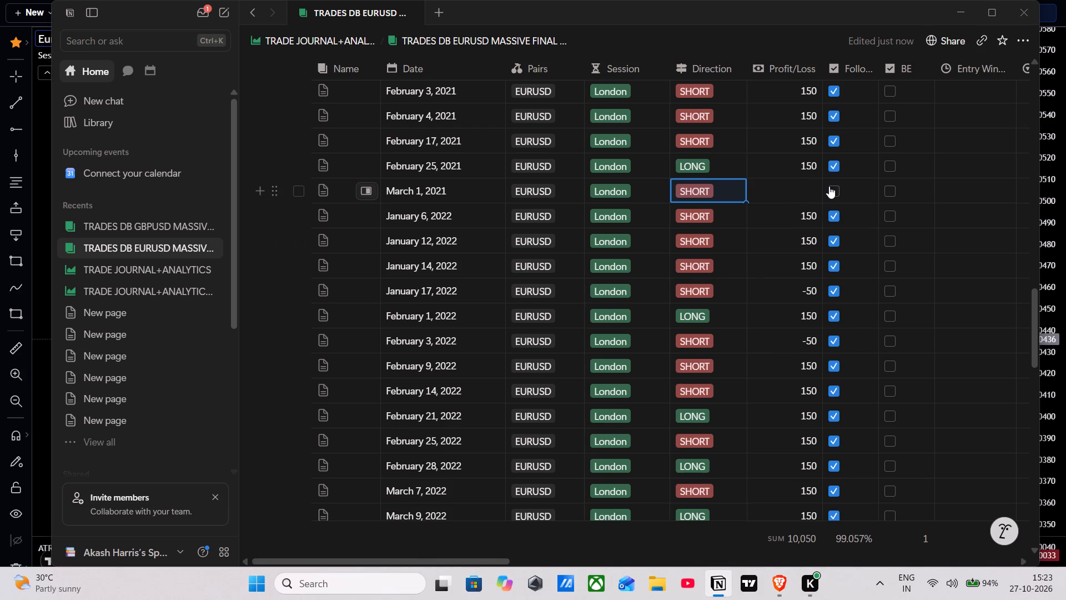
pyautogui.click(787, 201)
pyautogui.write('150')
pyautogui.click(259, 301)
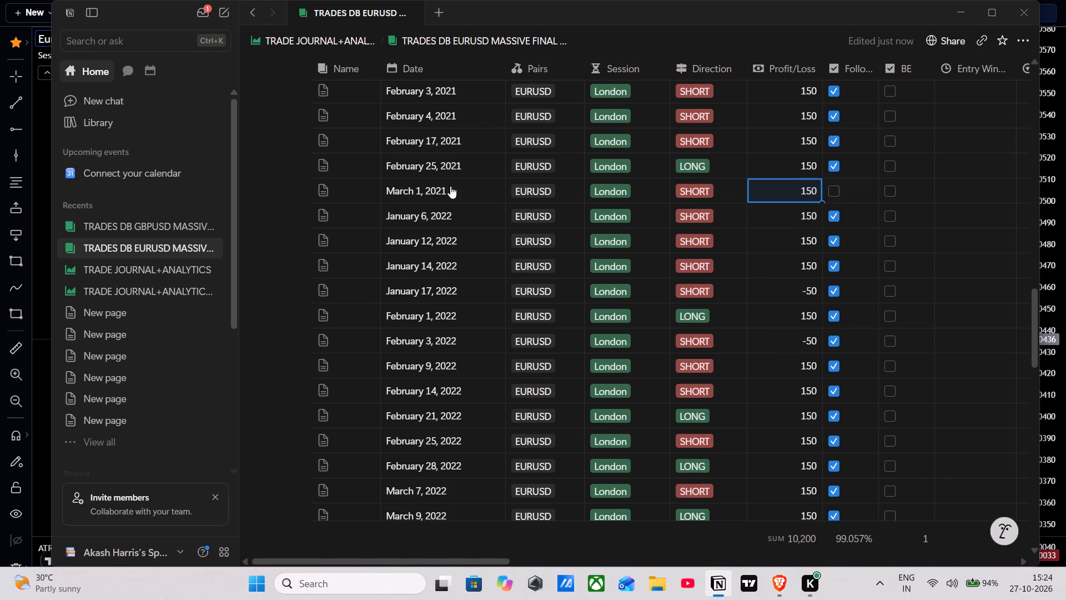
pyautogui.click(857, 191)
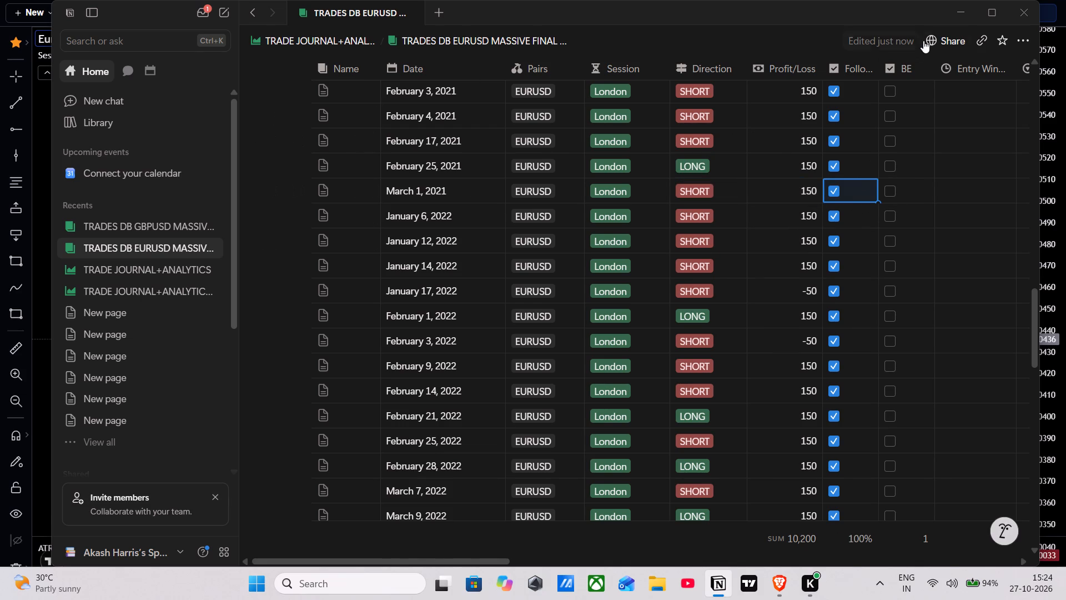
# Return to the backtesting chart in Brave and save the Untitled EURUSD session.
pyautogui.click(950, 16)
pyautogui.click(1007, 12)
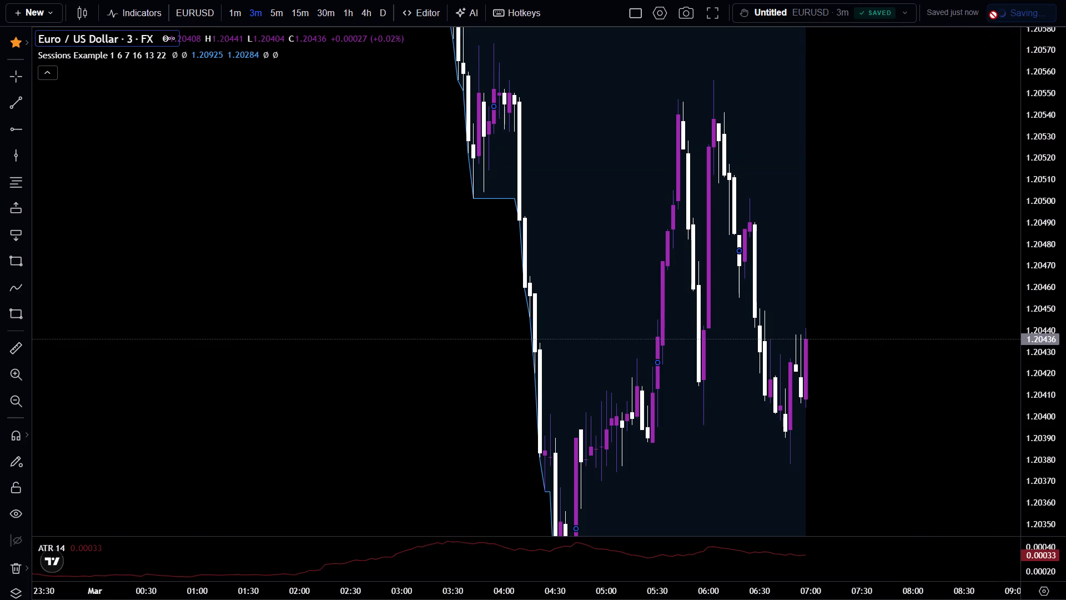
# Exit the full-screen chart view to restore the replay controls.
pyautogui.click(722, 13)
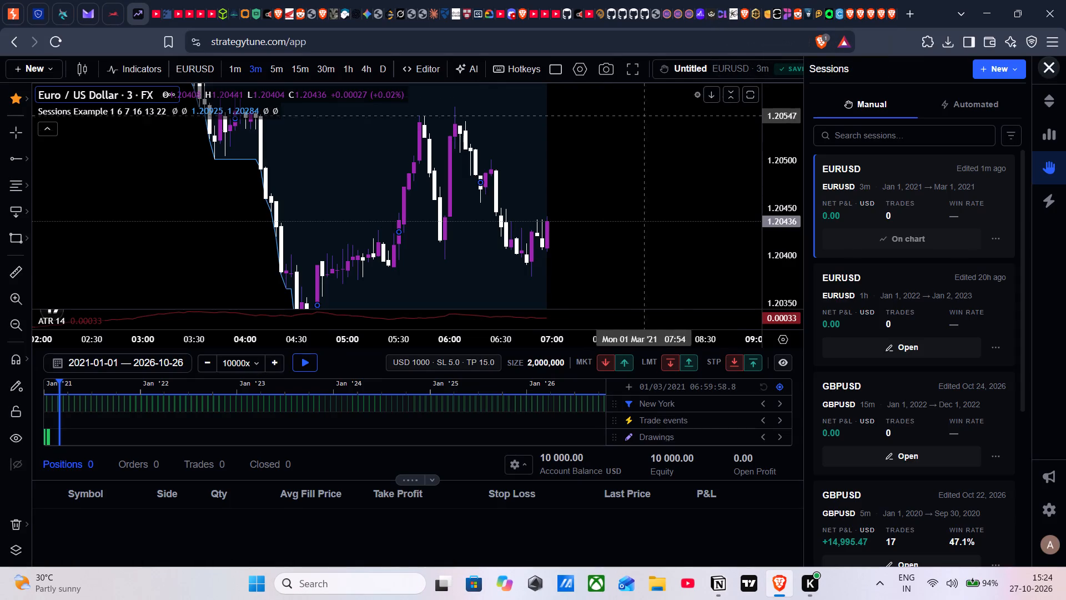